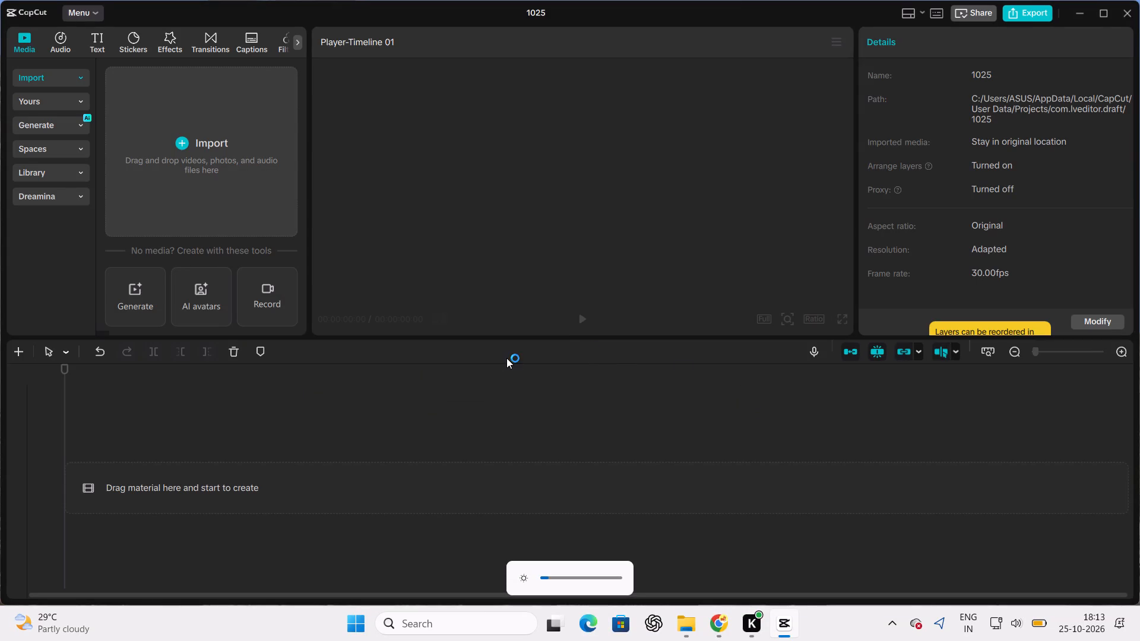
Import the ori JPG image from the Downloads folder into the project media.
left_click(199, 172)
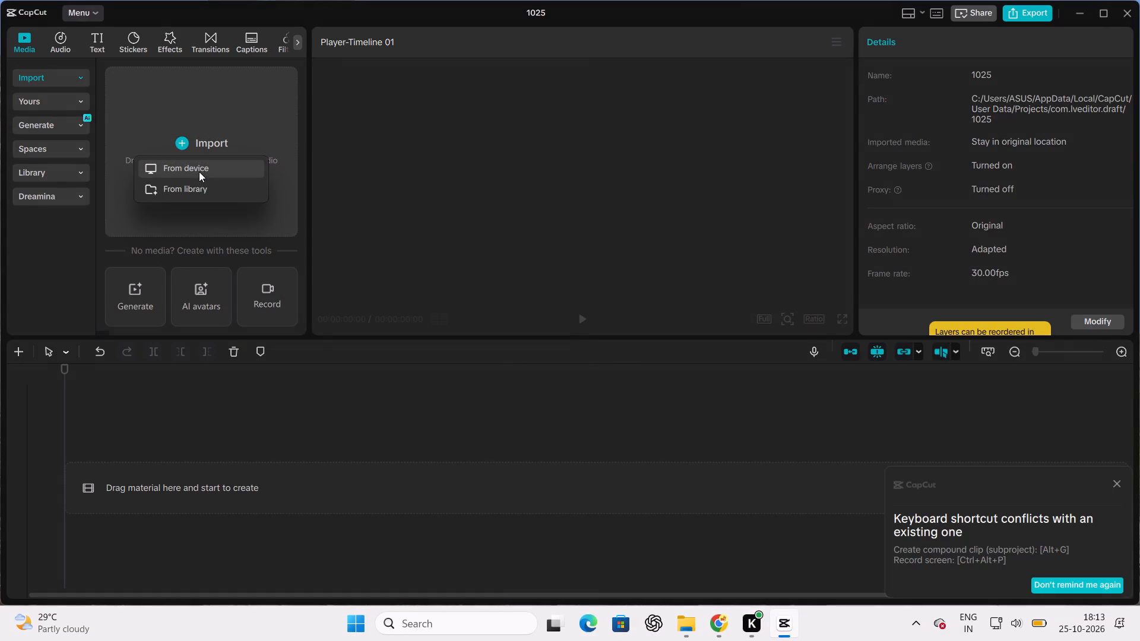
left_click(192, 161)
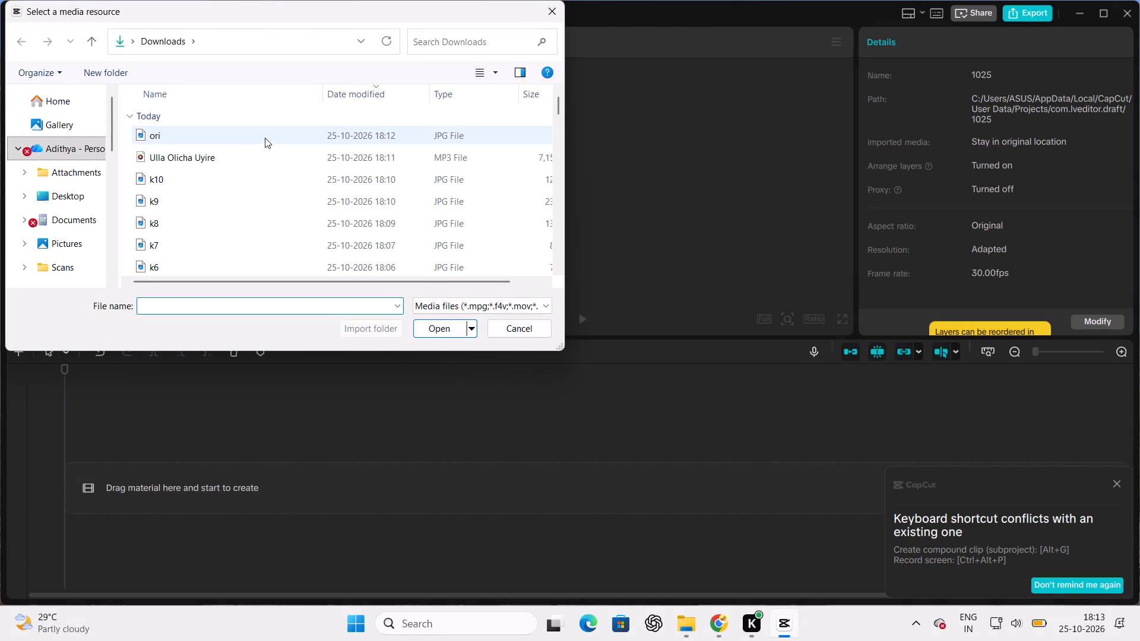
left_click(265, 138)
left_click(452, 335)
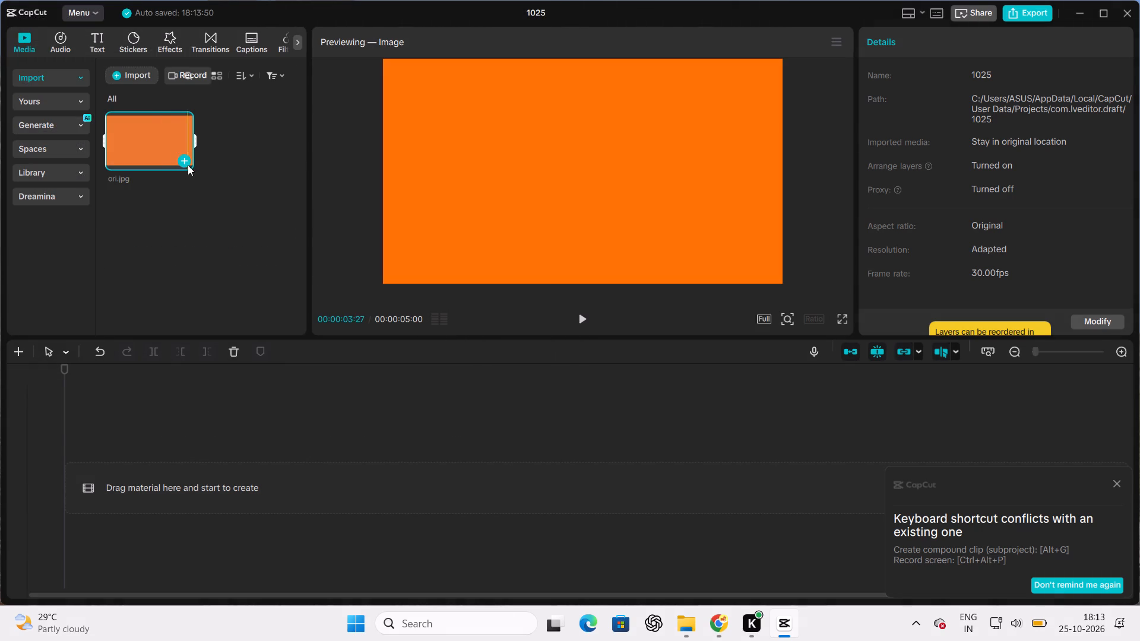
Add the imported ori.jpg image to the timeline as the first clip.
left_click(181, 162)
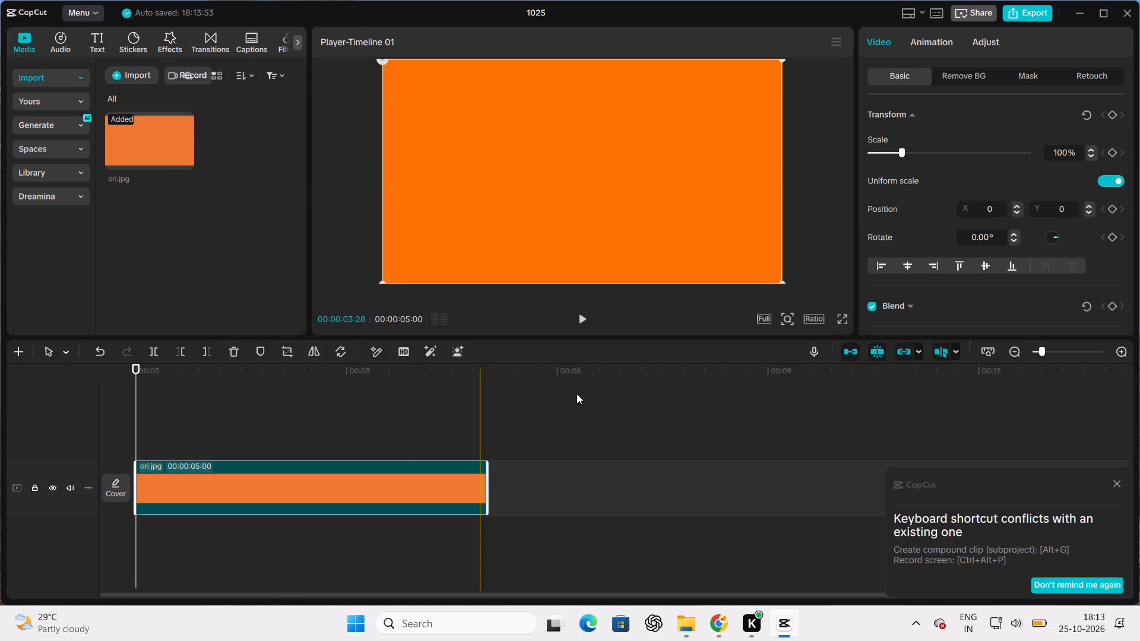
Switch to Chrome, view the open Kohli reel among the saved Instagram posts, close it and return to CapCut.
left_click(819, 317)
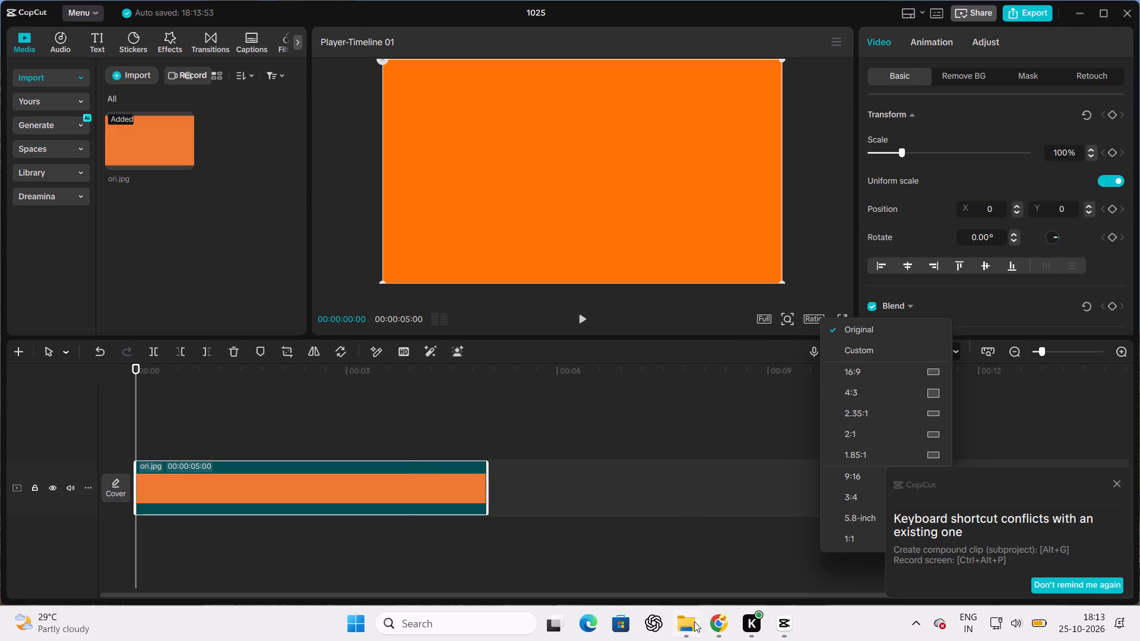
left_click(718, 637)
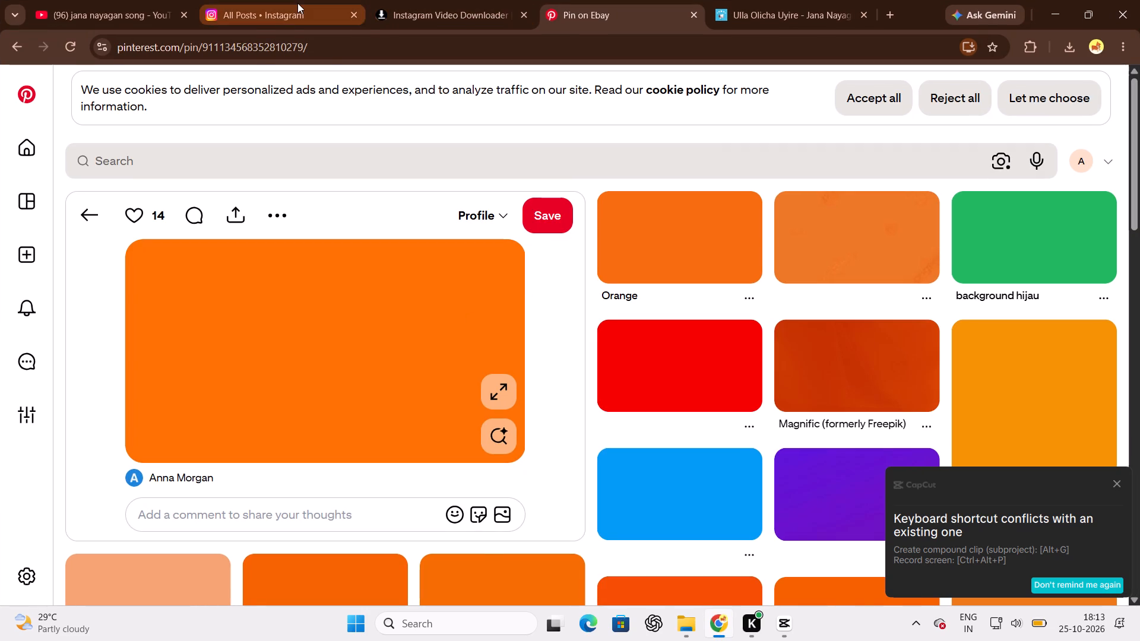
left_click(297, 3)
left_click(354, 278)
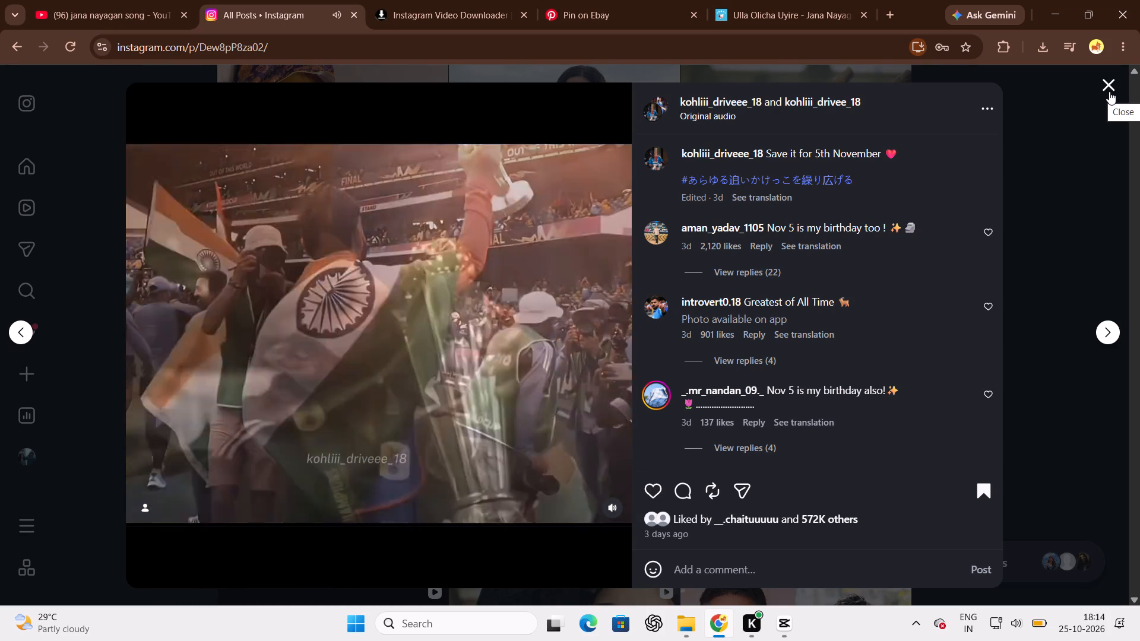
left_click(1109, 91)
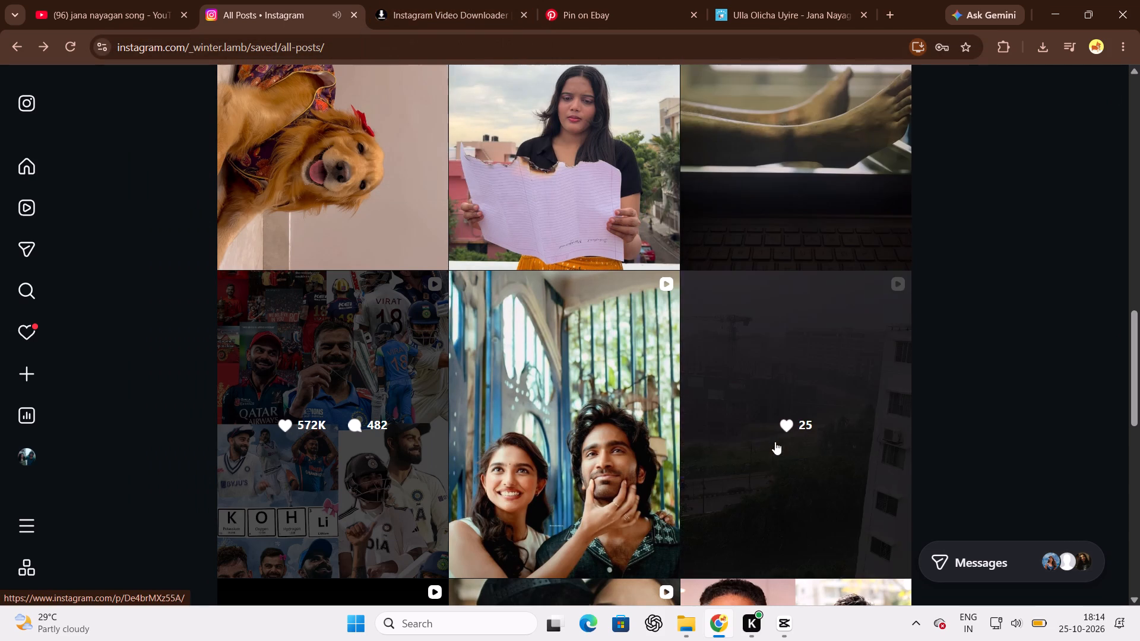
left_click(725, 621)
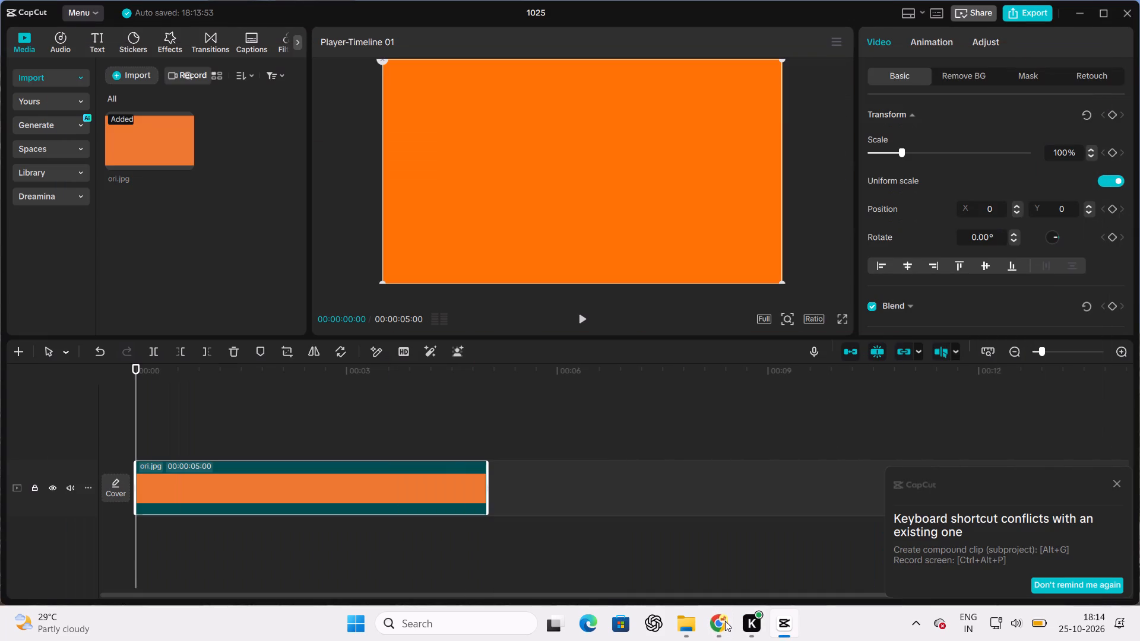
Set the project's aspect ratio to 16:9.
left_click(822, 318)
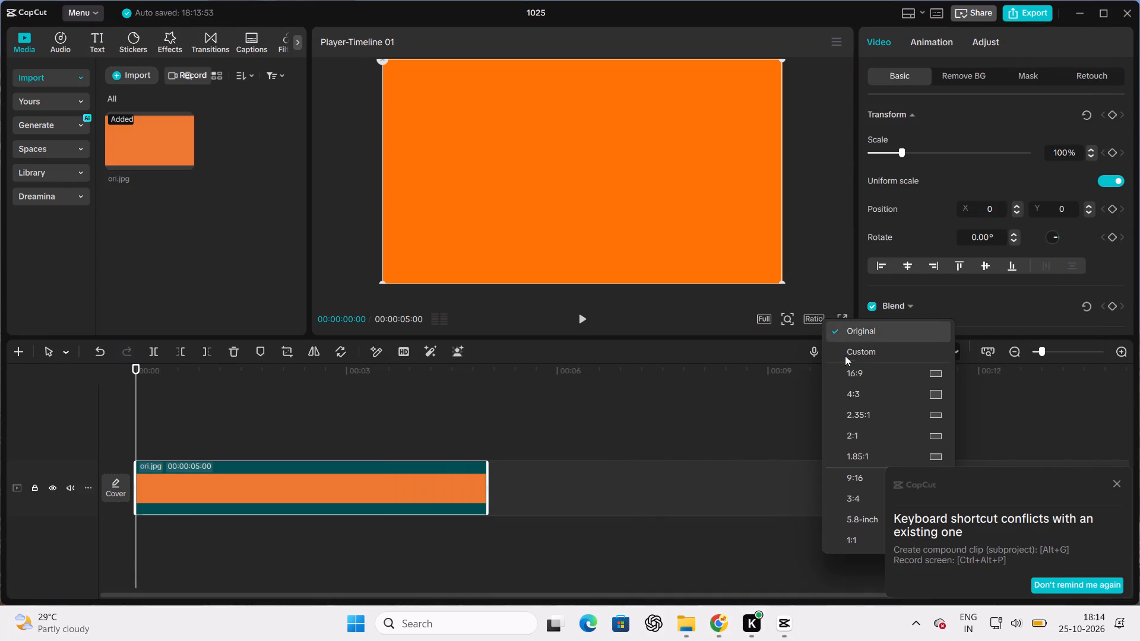
left_click(860, 372)
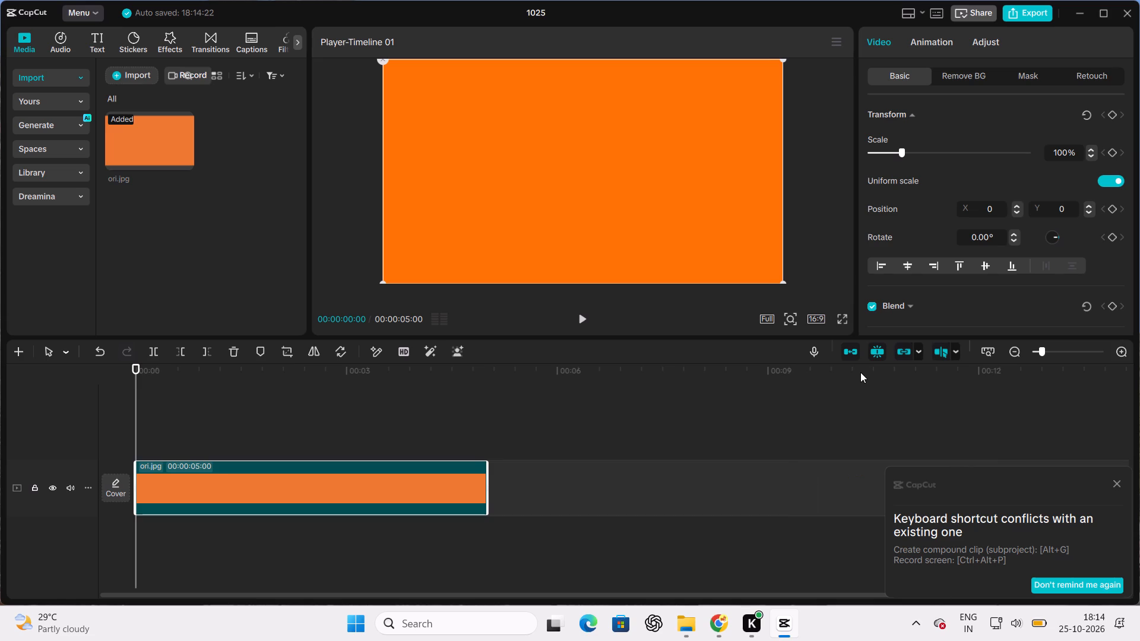
left_click(860, 372)
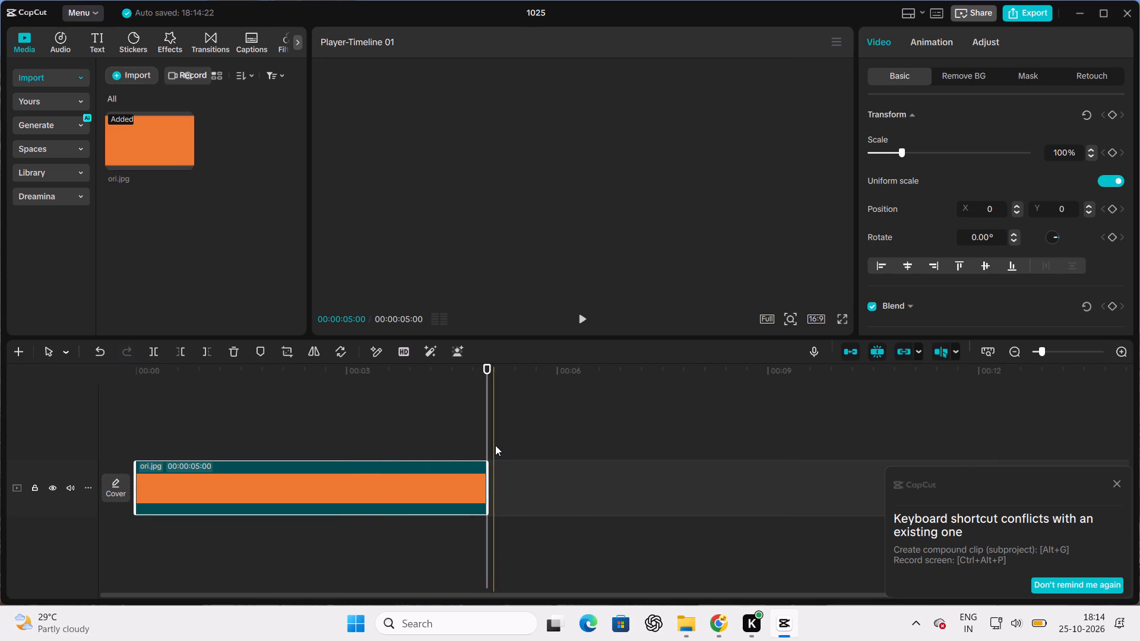
Dismiss the keyboard shortcut conflict notification.
left_click(1117, 487)
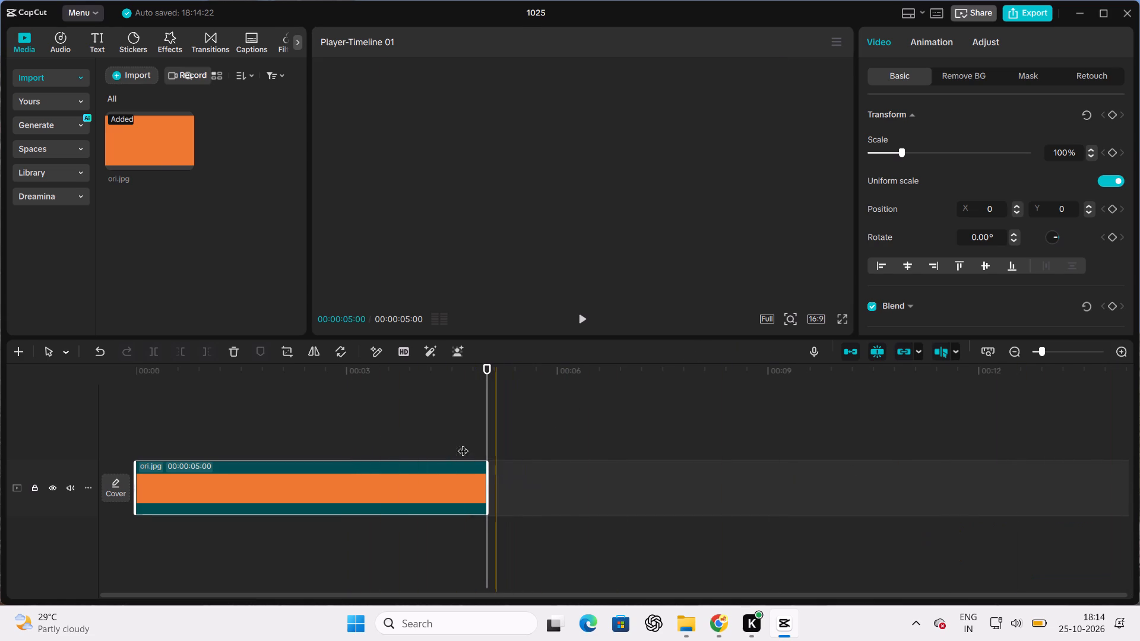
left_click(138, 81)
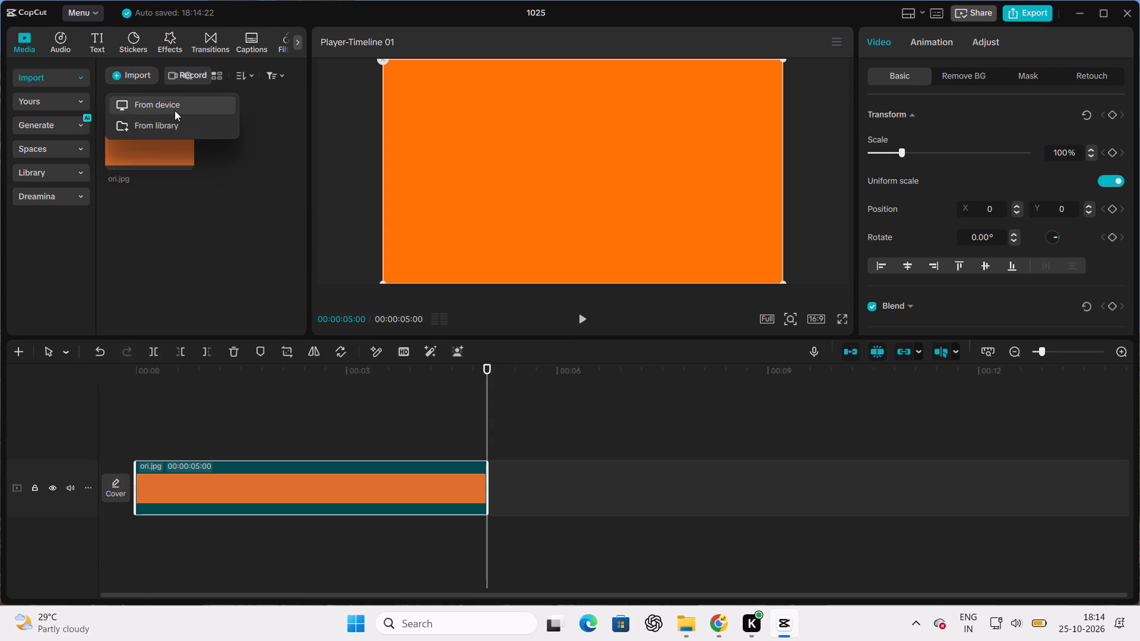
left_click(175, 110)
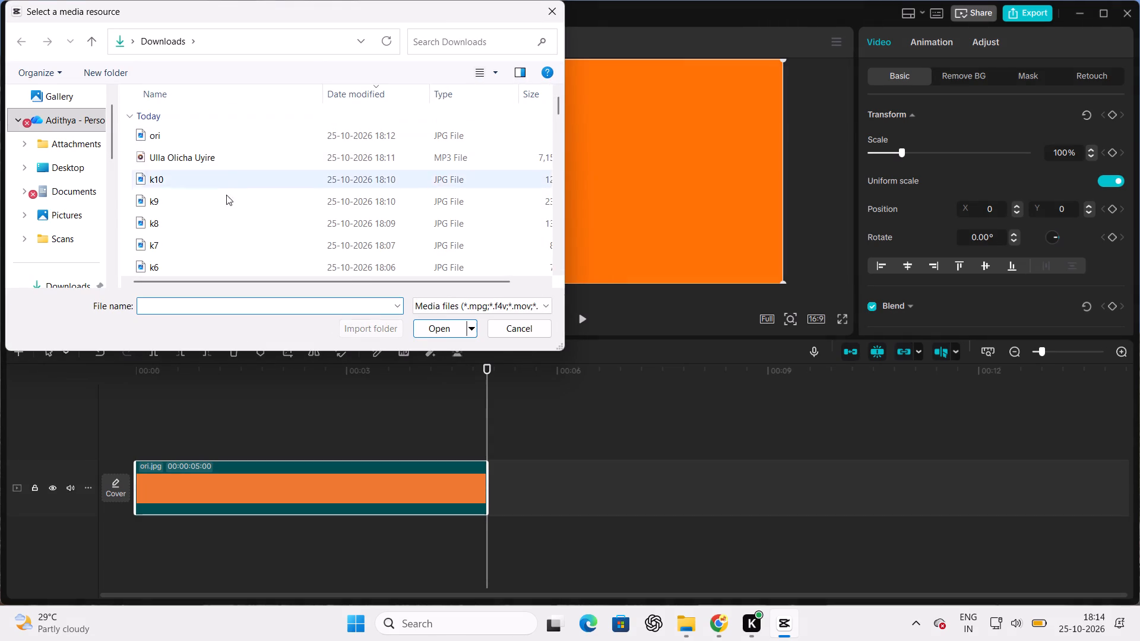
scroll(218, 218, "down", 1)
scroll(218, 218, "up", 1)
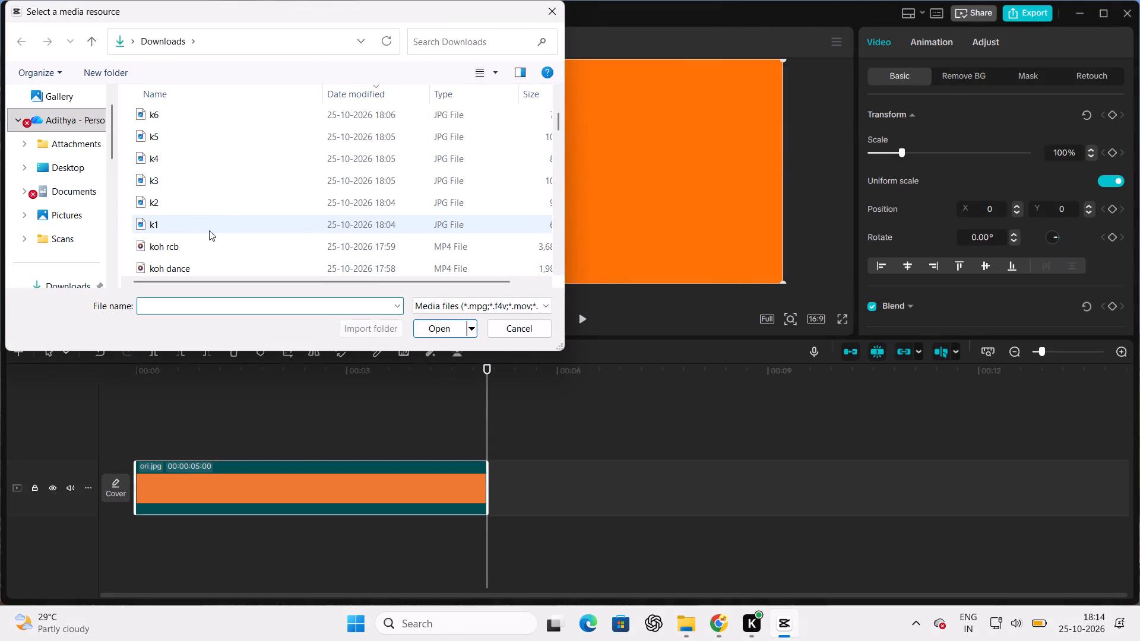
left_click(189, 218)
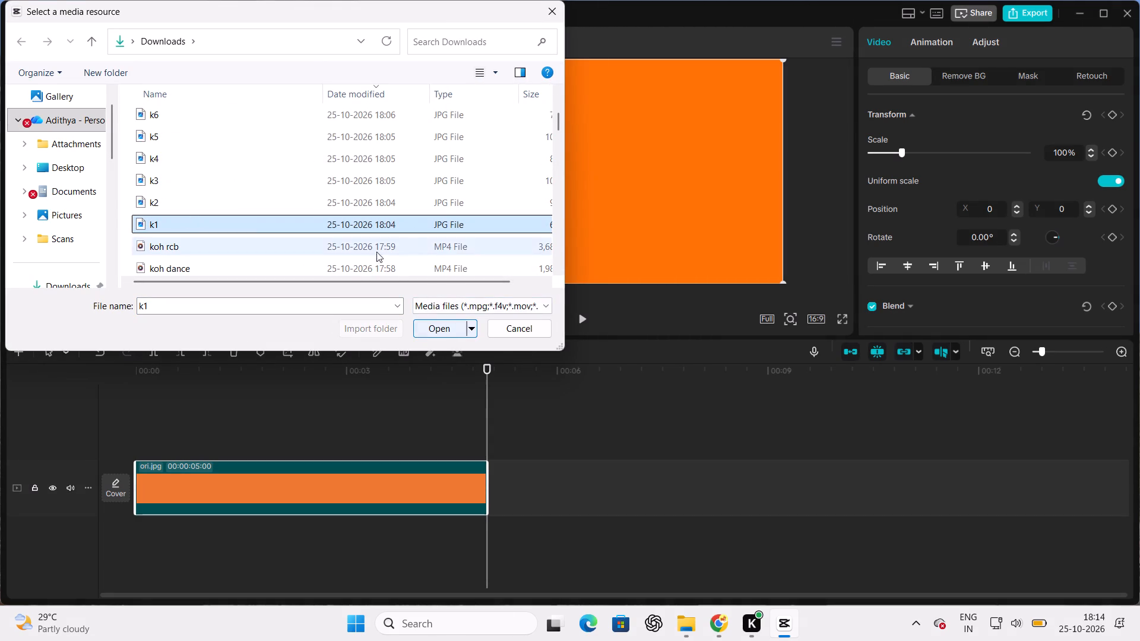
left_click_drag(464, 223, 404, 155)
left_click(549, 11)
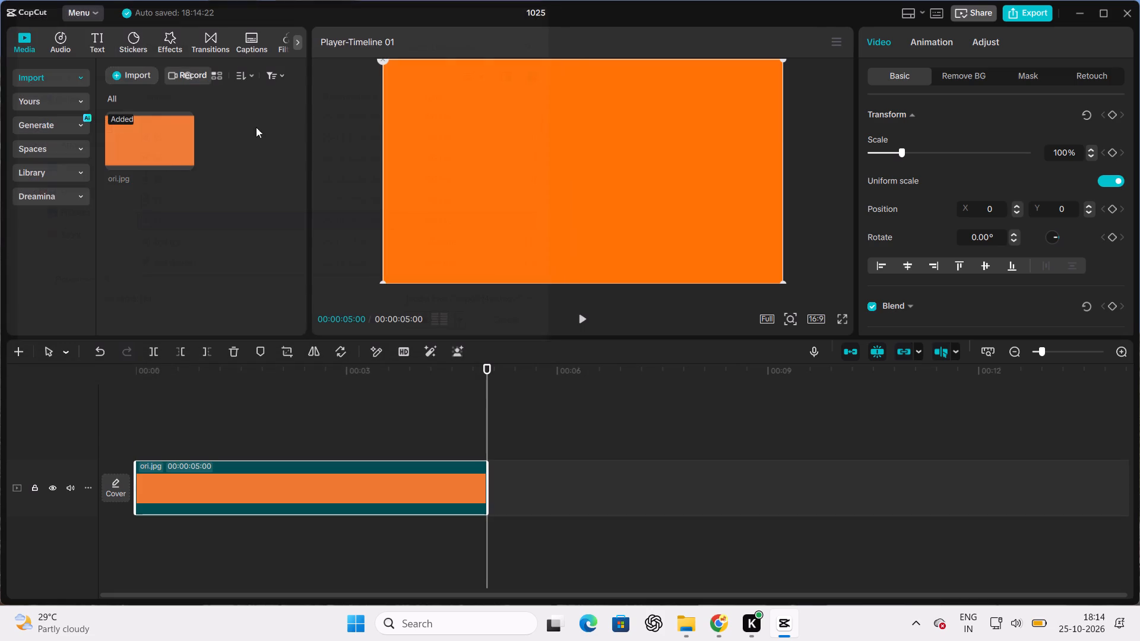
Import the ten images k1 through k10 from the Downloads folder into the project media.
left_click(140, 78)
left_click(182, 99)
scroll(179, 173, "down", 1)
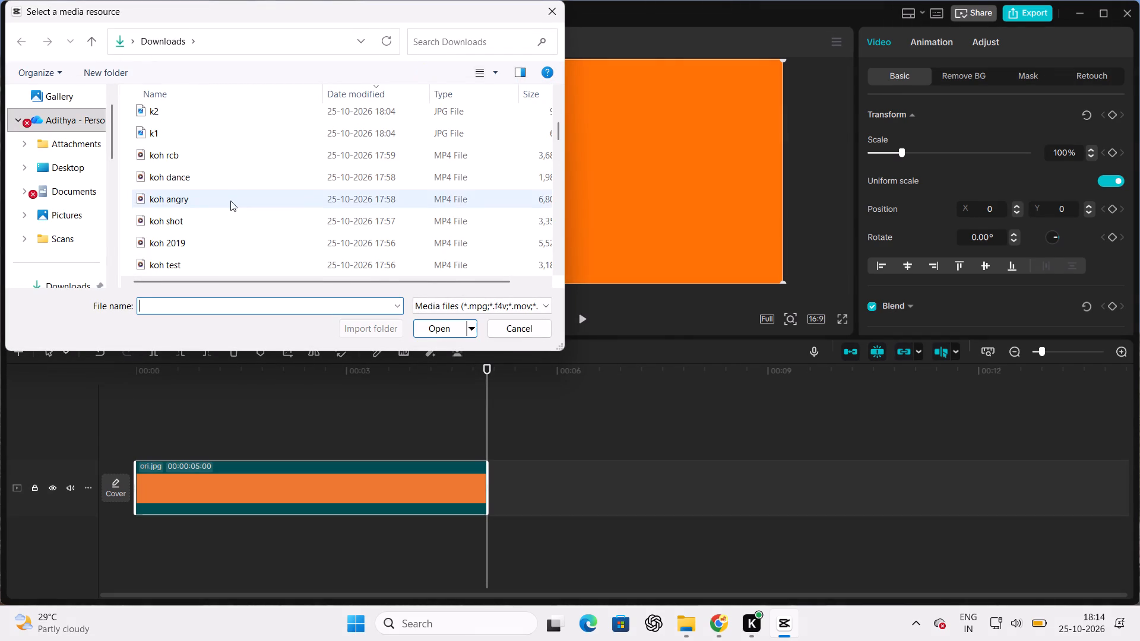
scroll(185, 107, "up", 1)
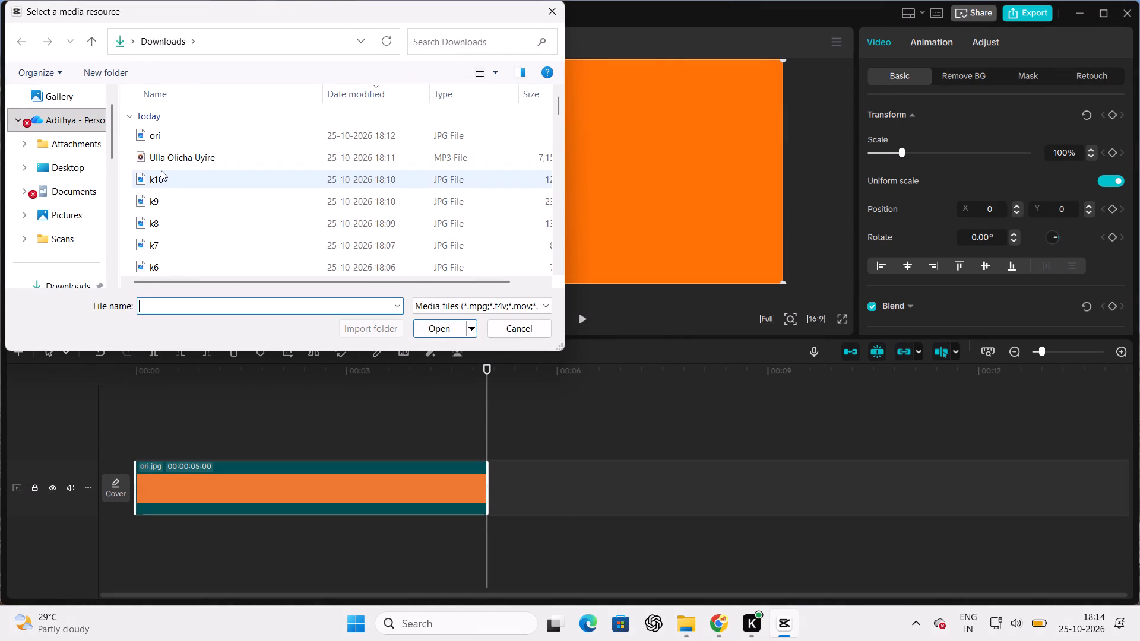
left_click_drag(125, 170, 221, 274)
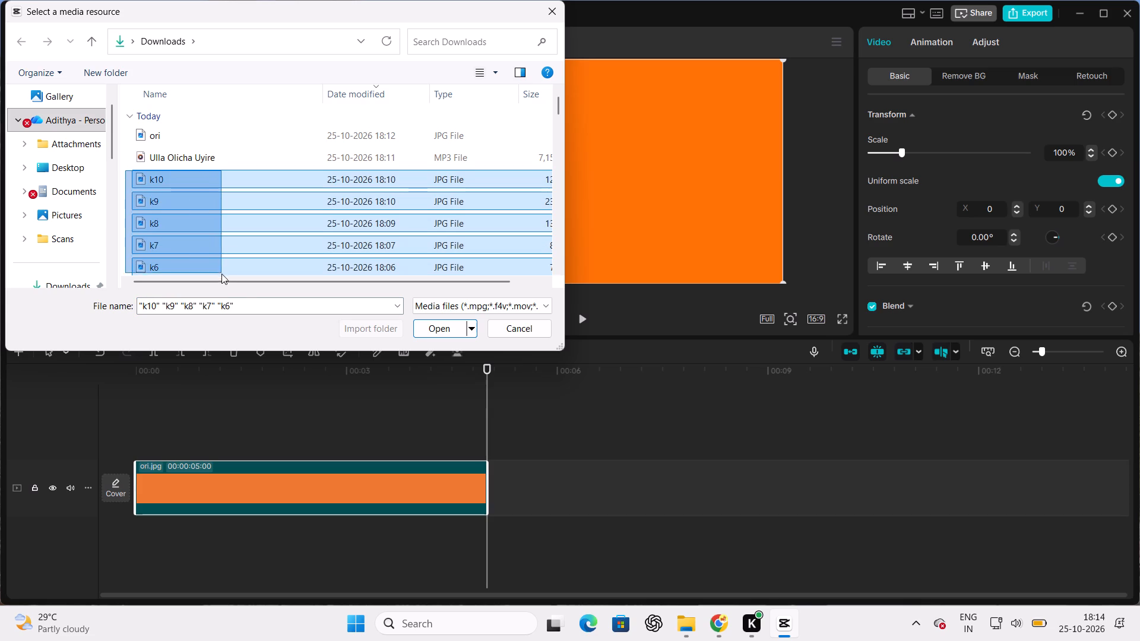
left_click_drag(221, 274, 190, 172)
left_click(438, 337)
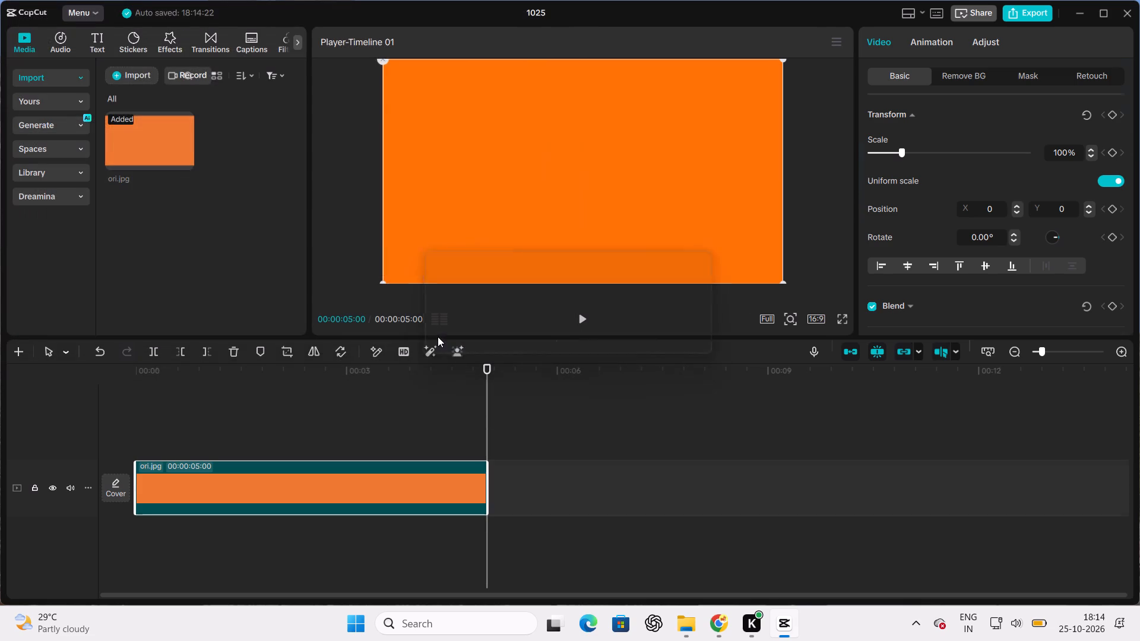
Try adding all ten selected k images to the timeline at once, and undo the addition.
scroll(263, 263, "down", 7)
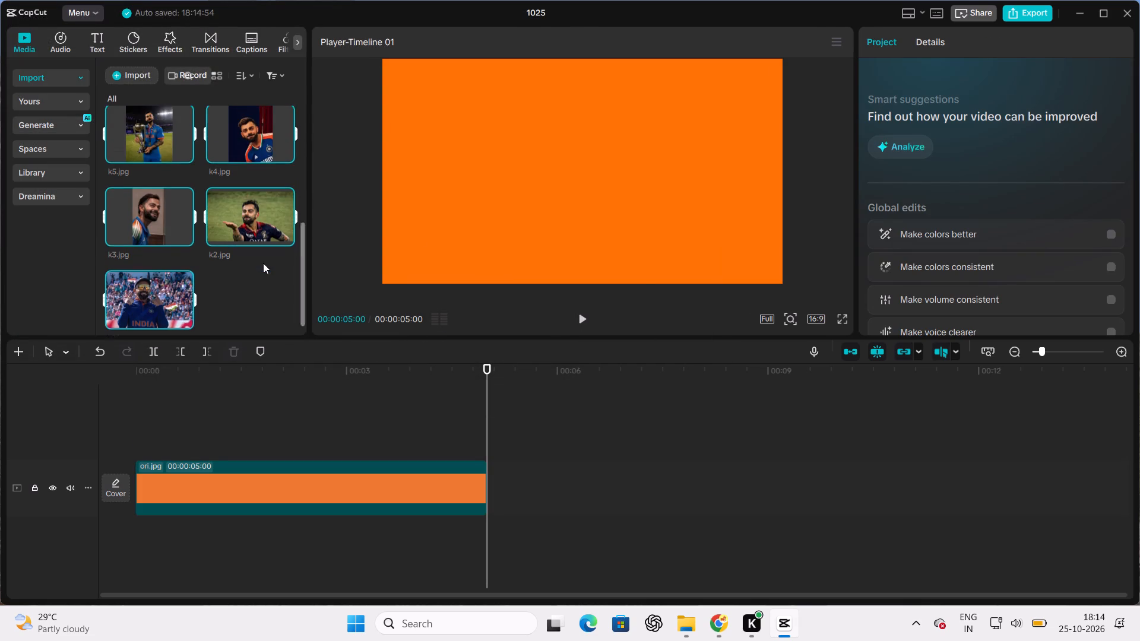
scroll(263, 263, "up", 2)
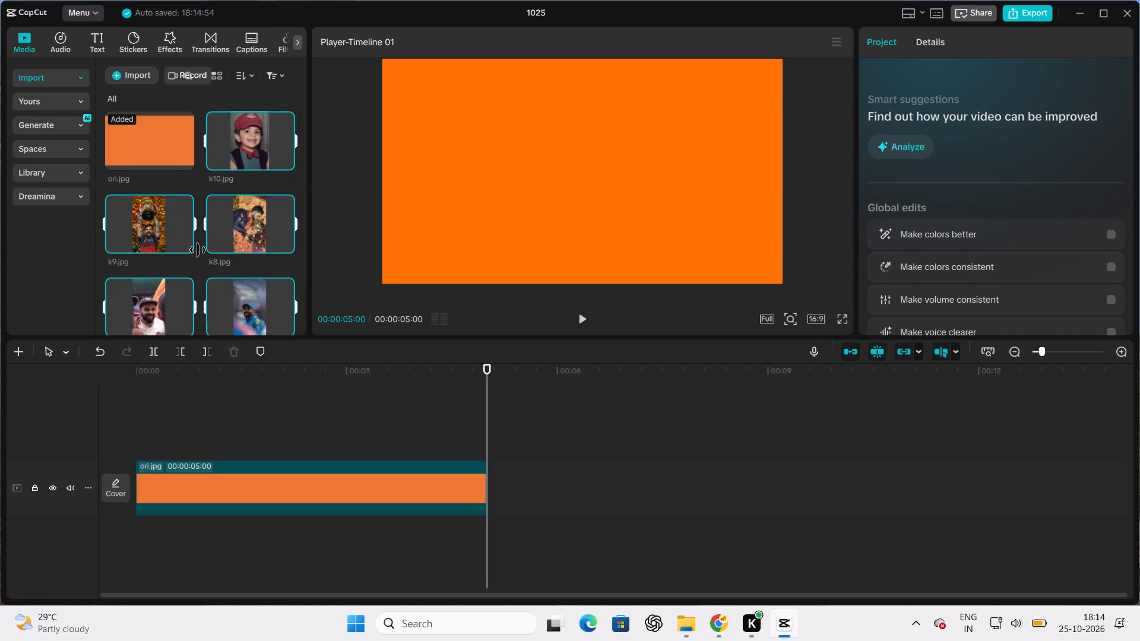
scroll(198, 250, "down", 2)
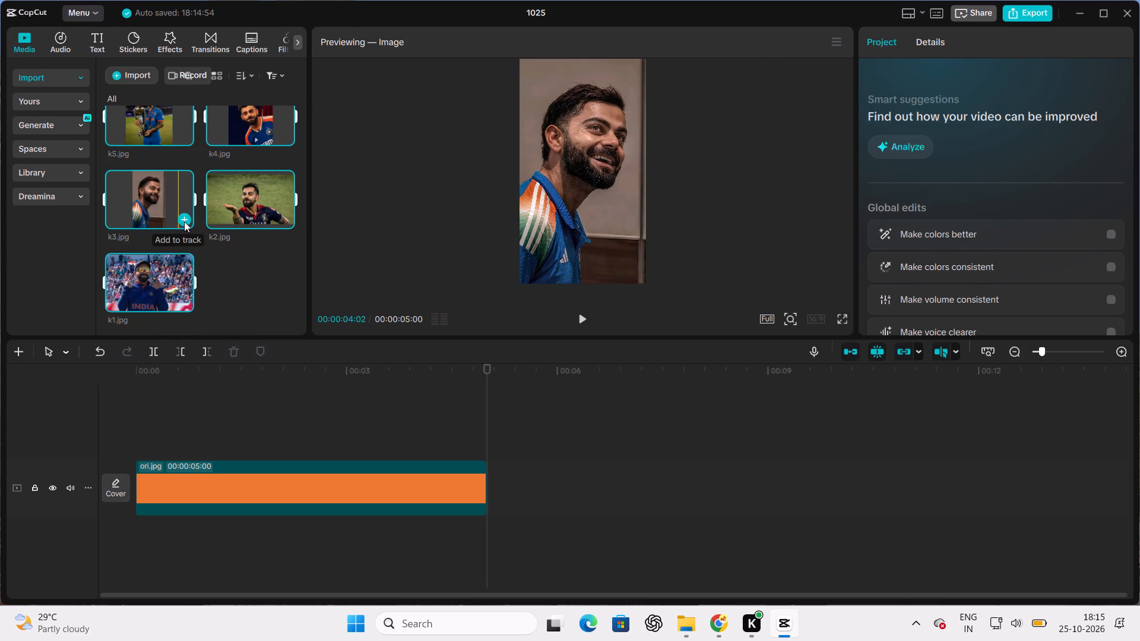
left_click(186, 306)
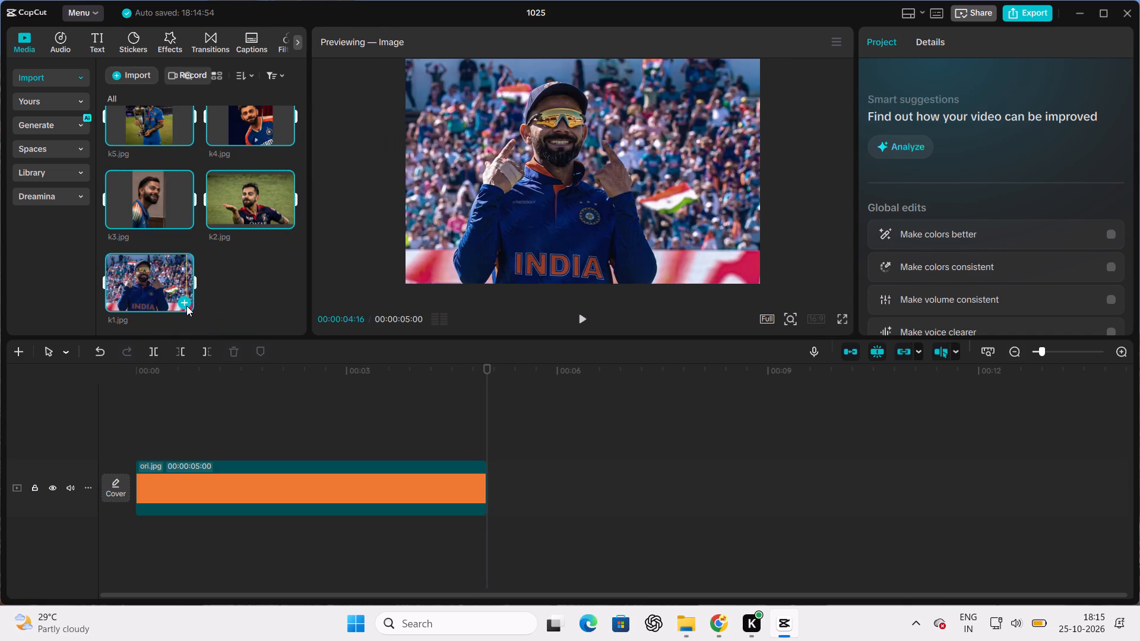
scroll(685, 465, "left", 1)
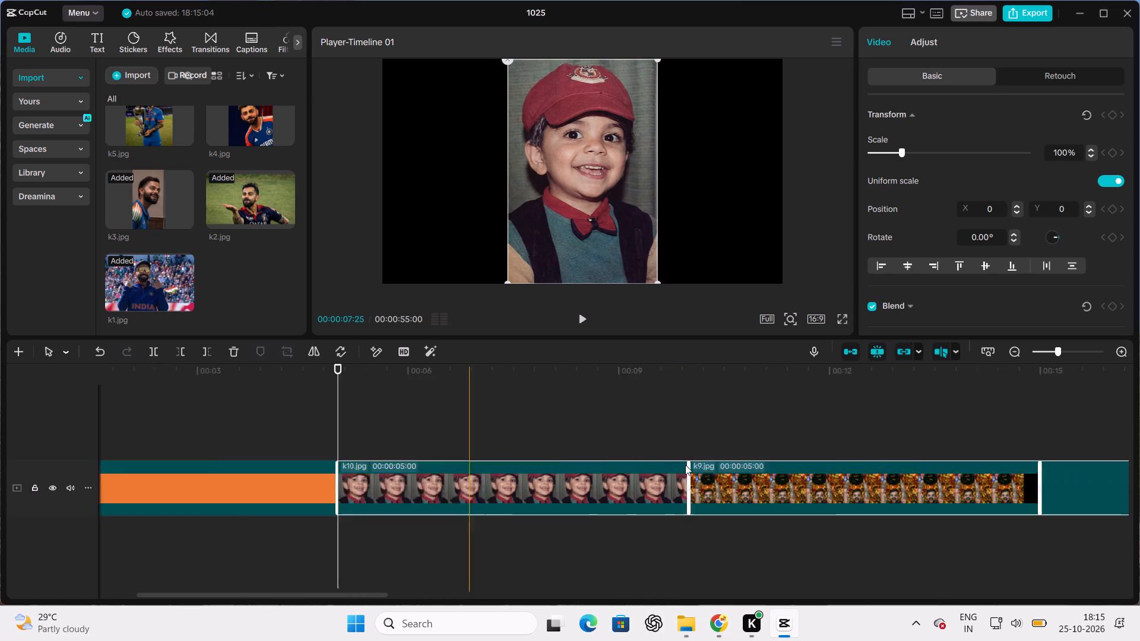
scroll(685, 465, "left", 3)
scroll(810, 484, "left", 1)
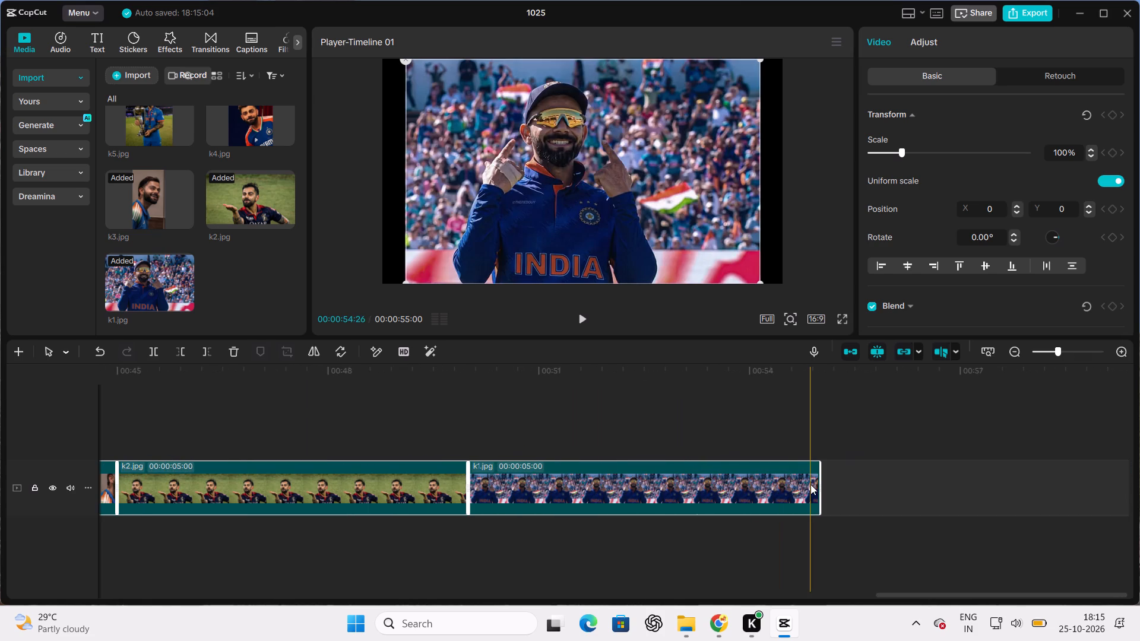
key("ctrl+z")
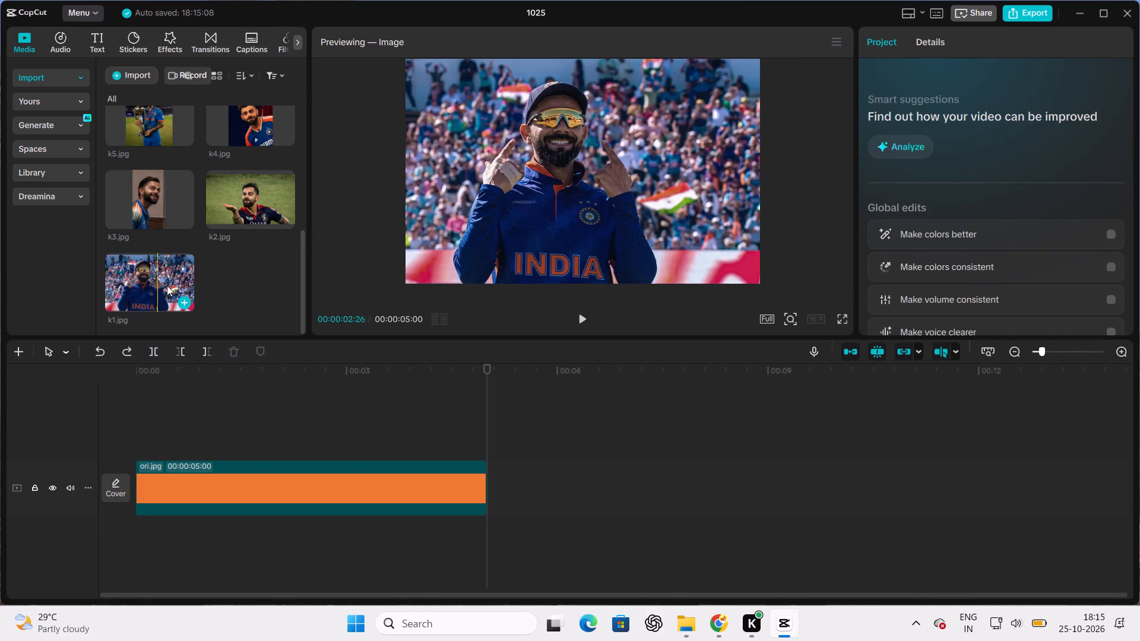
Add k1.jpg alone to the timeline and place it on a track above ori.jpg, starting at 00:00.
left_click(167, 285)
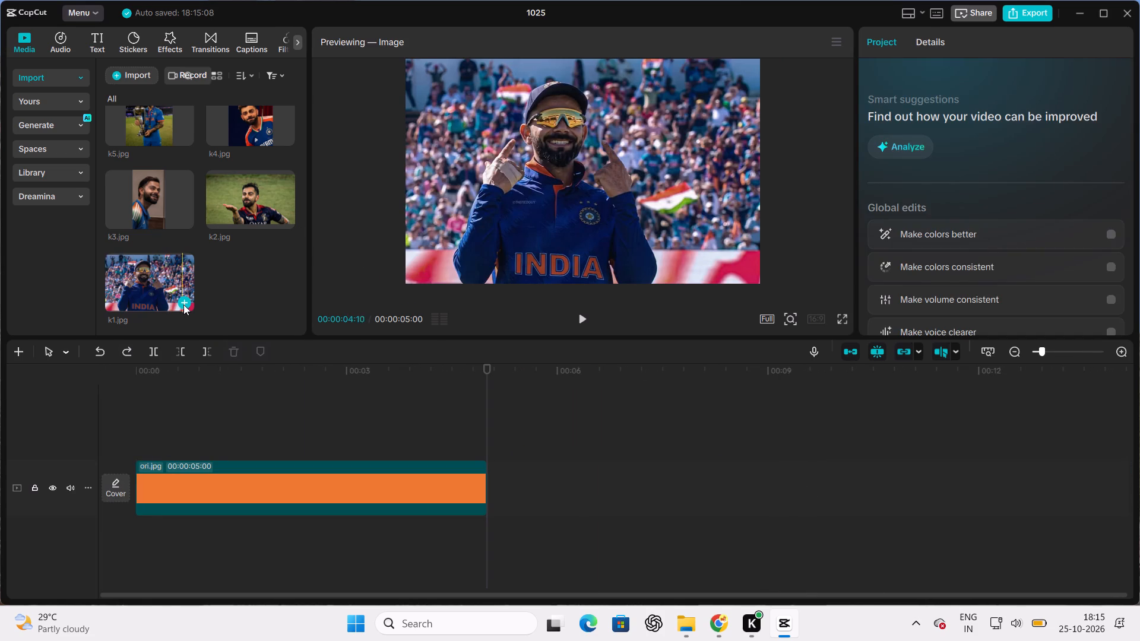
left_click(183, 304)
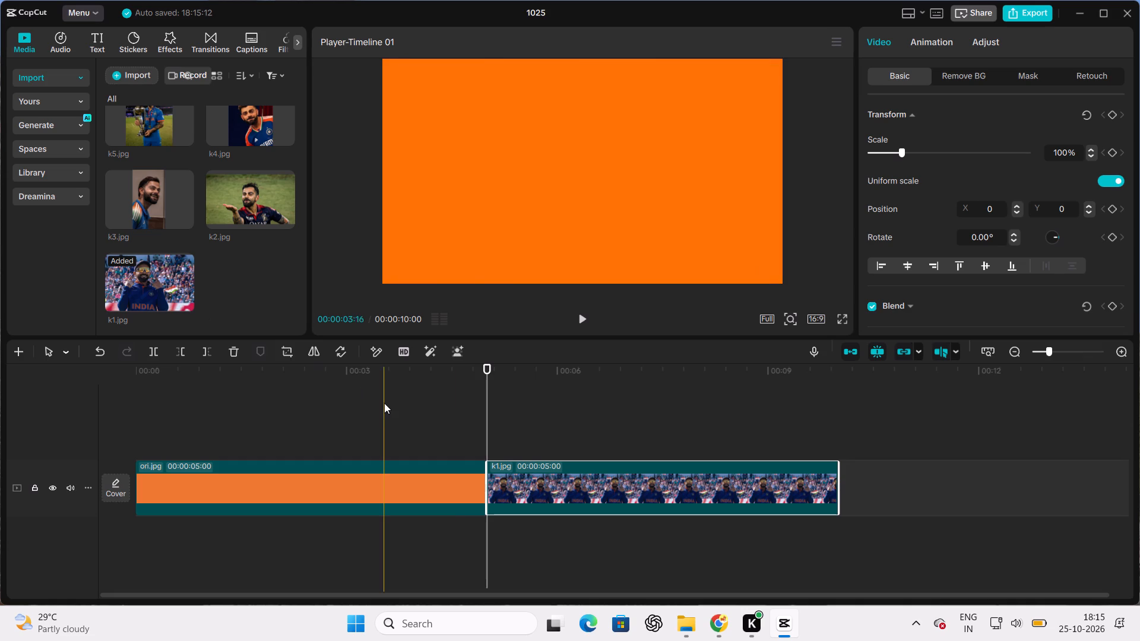
left_click_drag(526, 466, 214, 540)
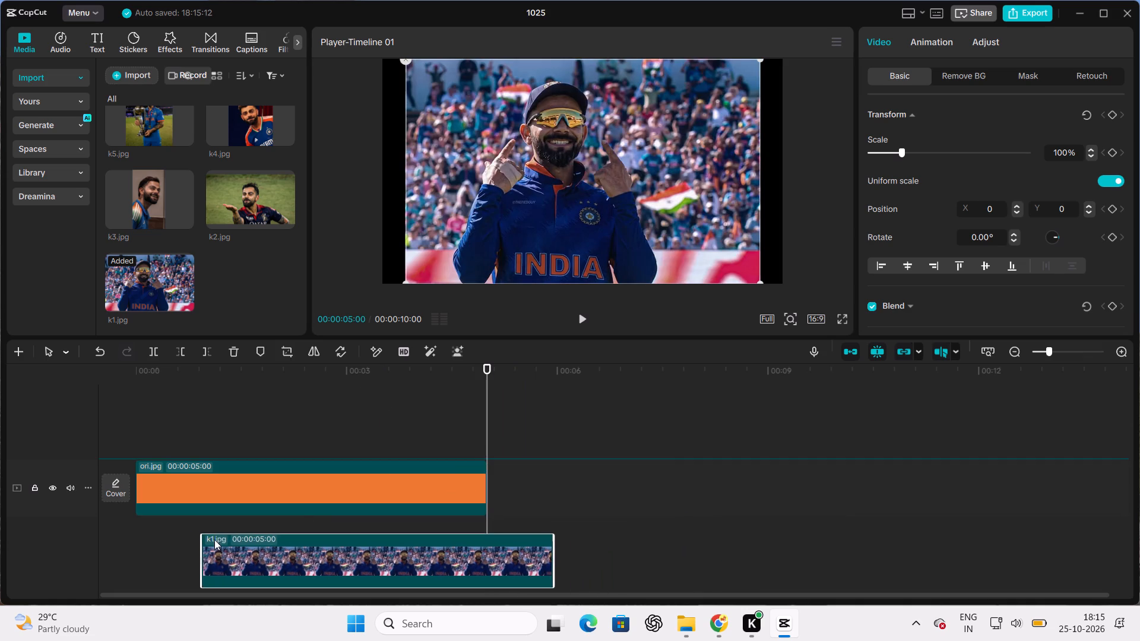
left_click_drag(214, 540, 169, 519)
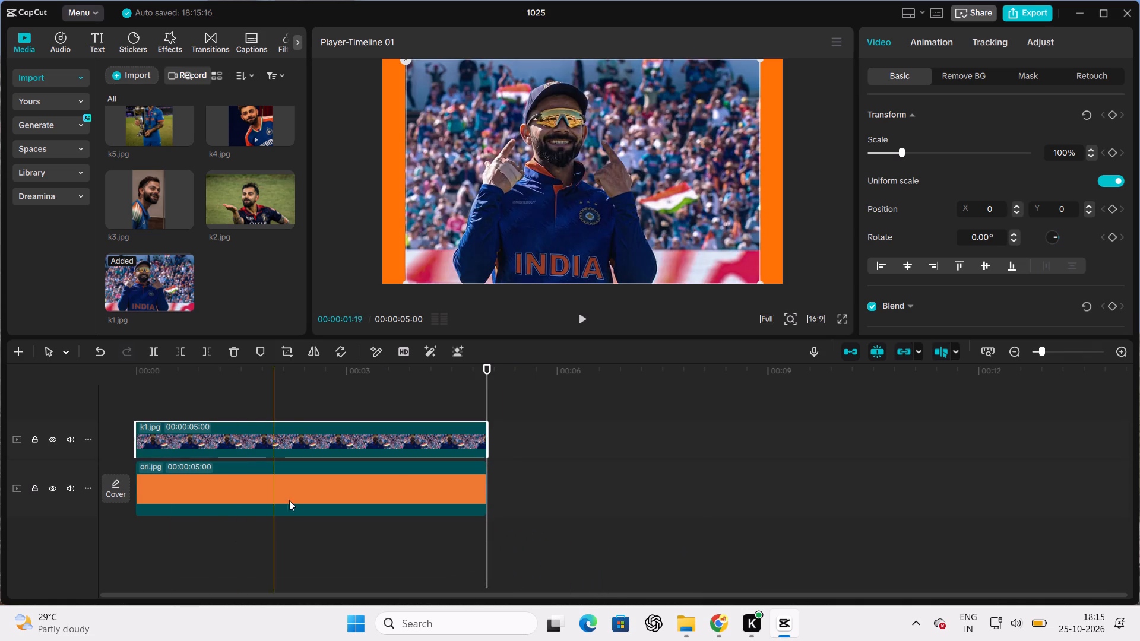
Scale the k1.jpg overlay down to 40% with uniform scaling.
scroll(266, 442, "up", 1)
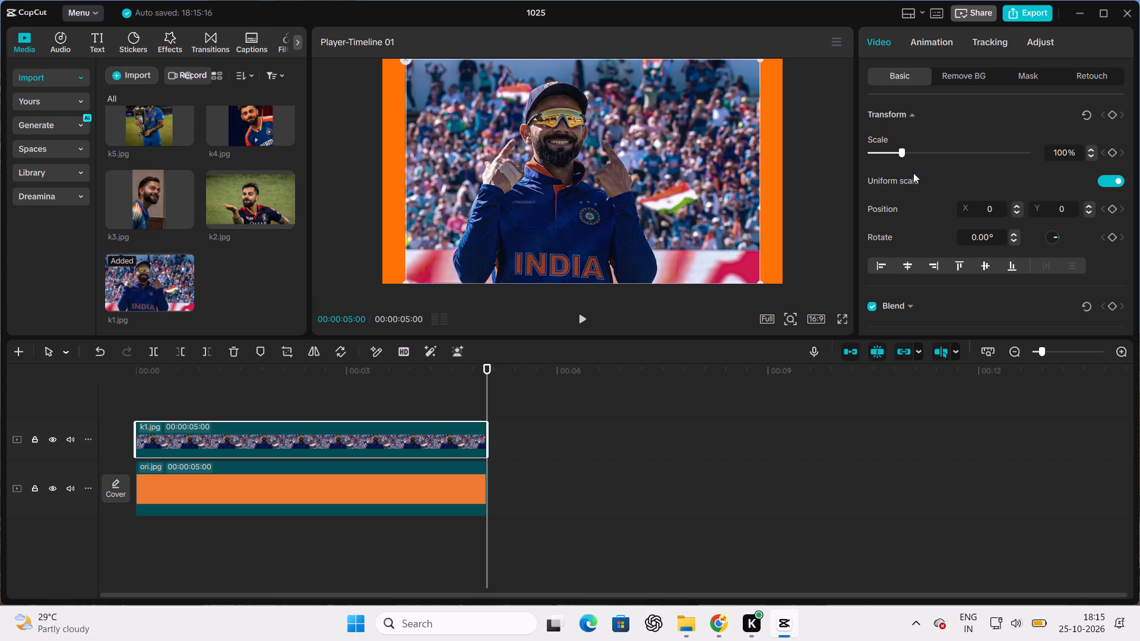
left_click_drag(901, 152, 883, 153)
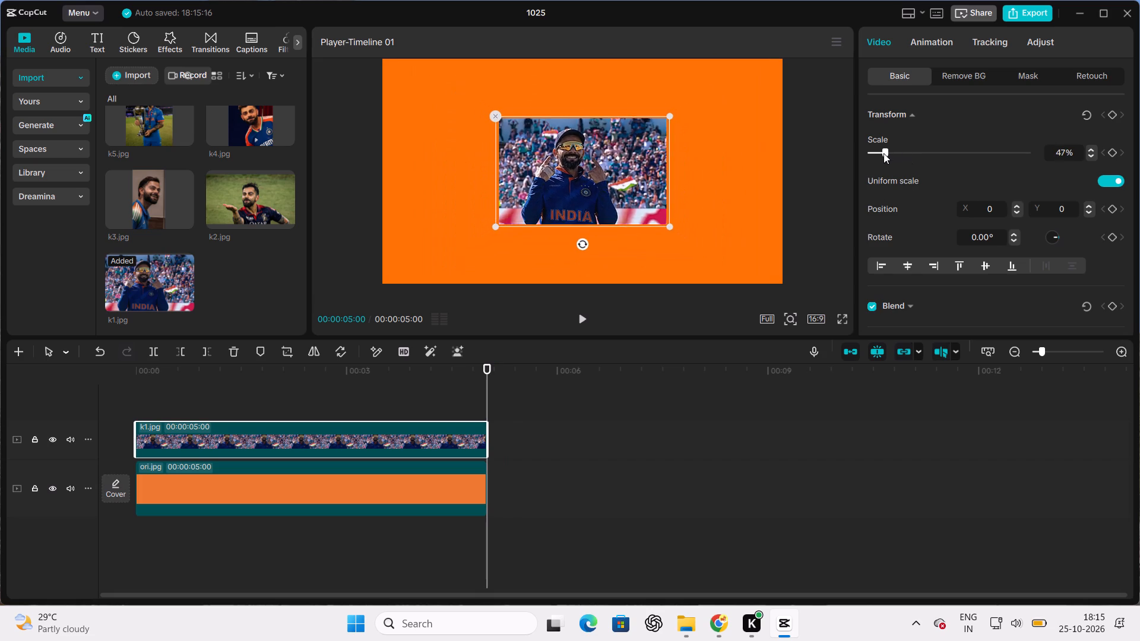
left_click_drag(883, 153, 883, 153)
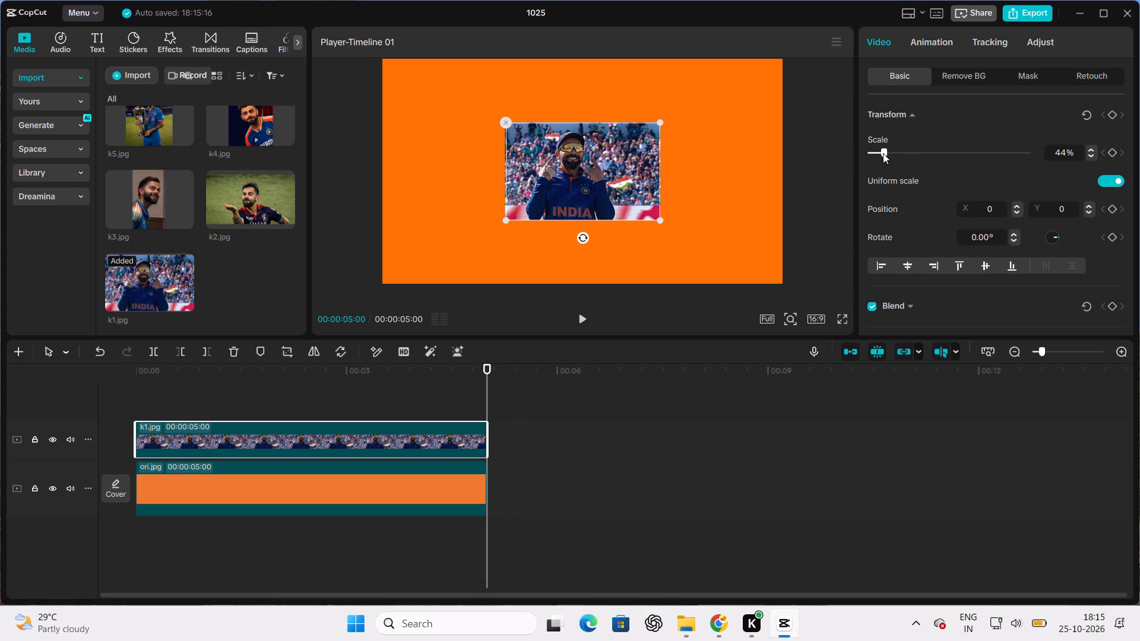
left_click_drag(883, 153, 883, 154)
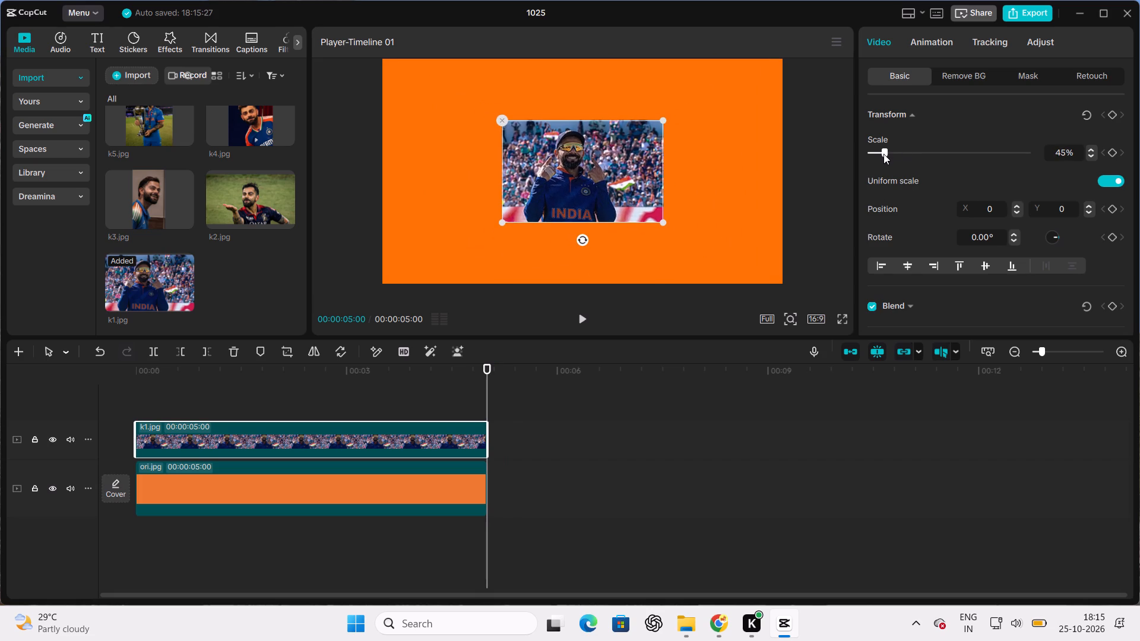
left_click(879, 154)
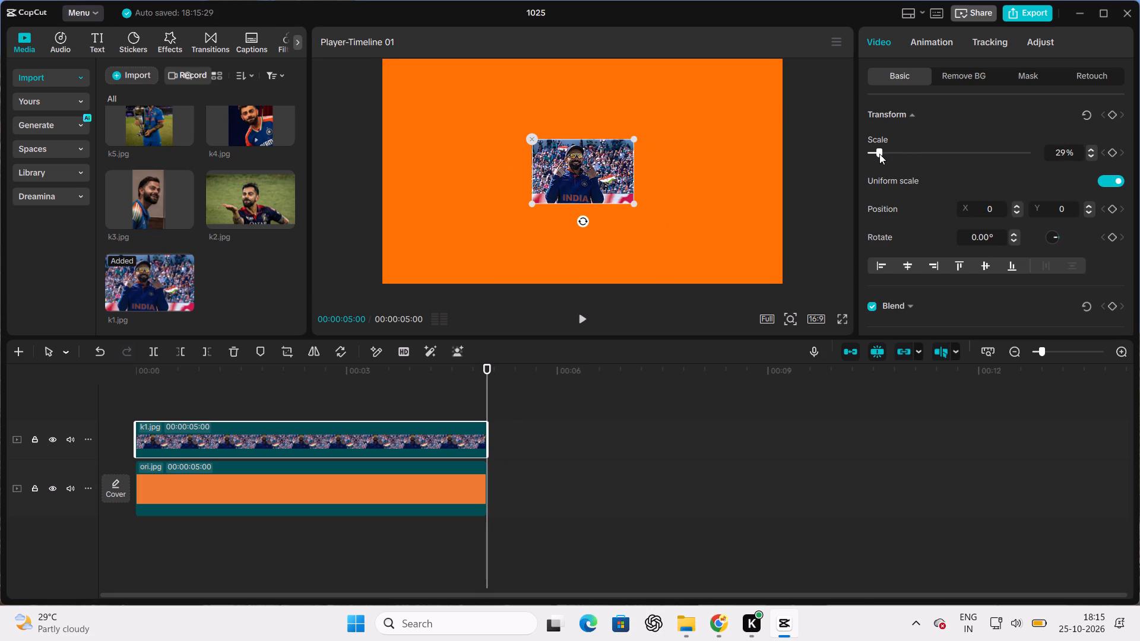
left_click(1066, 157)
key("BackSpace")
key("BackSpace")
type("40")
key("Return")
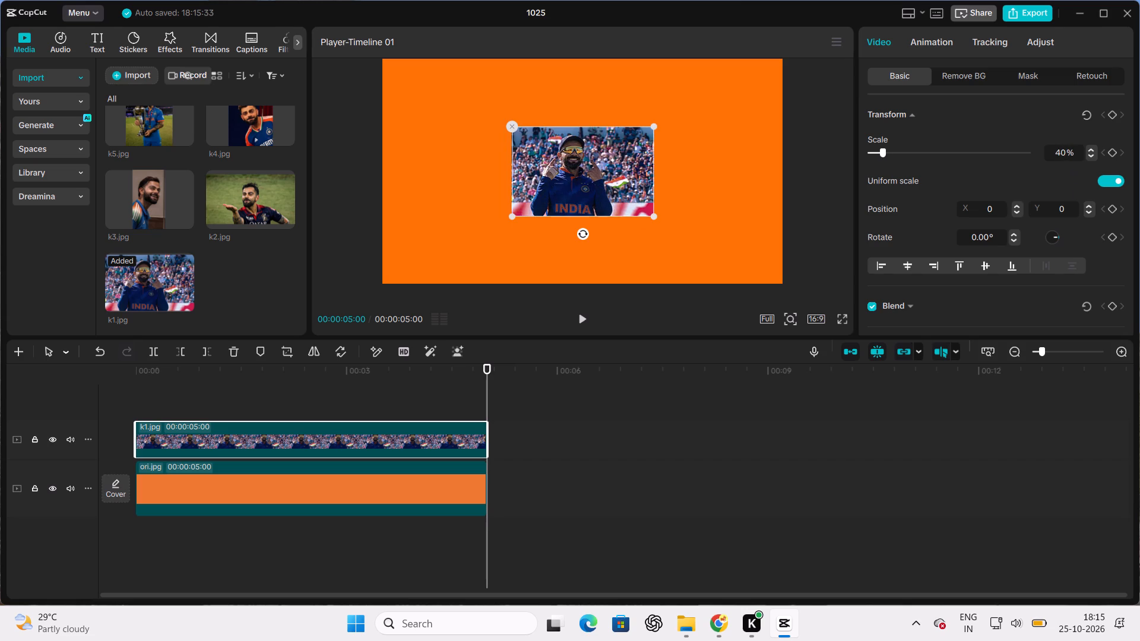
Move the k1.jpg overlay to the upper-left area of the orange frame, at about X -1107, Y 467.
left_click(591, 182)
left_click_drag(591, 182, 483, 133)
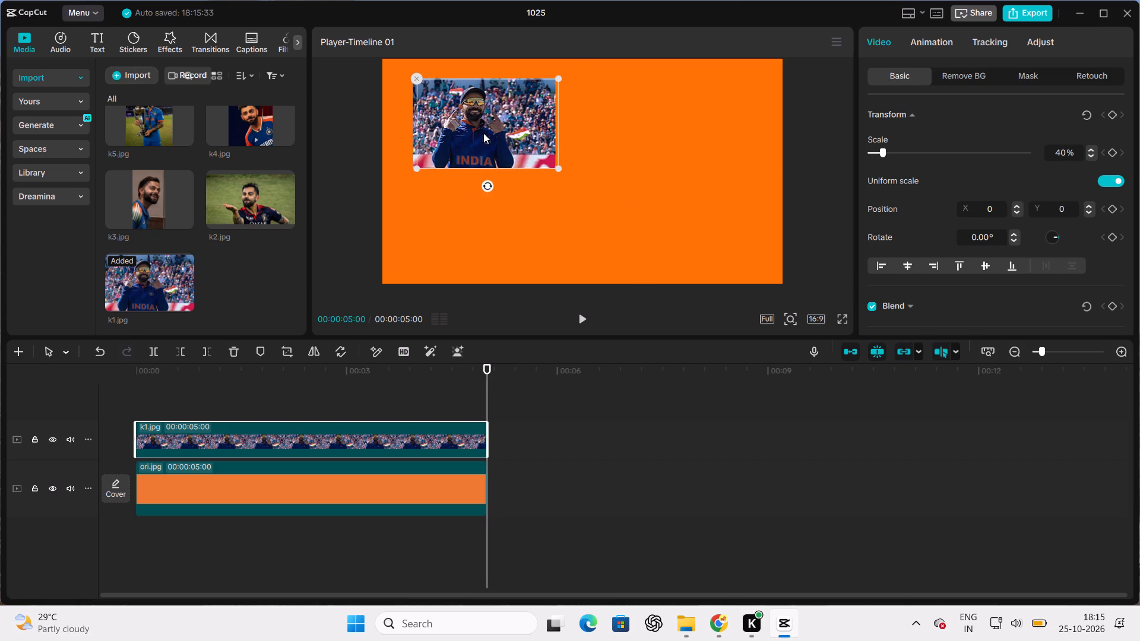
left_click_drag(483, 133, 476, 132)
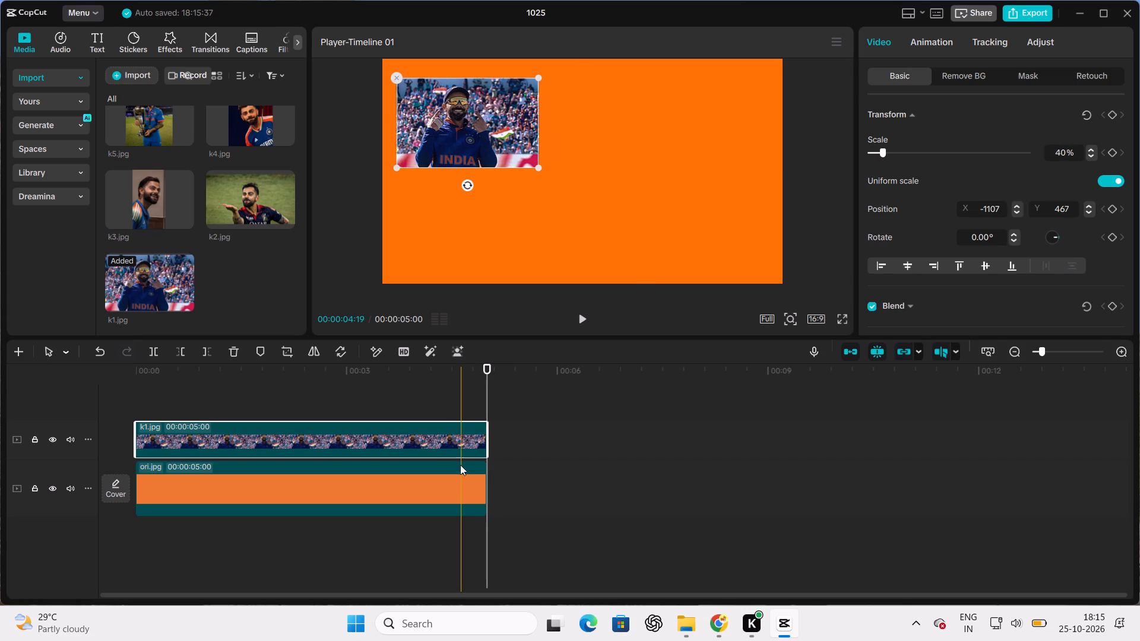
Look through the basic video properties of the ori.jpg background clip.
left_click(457, 485)
scroll(954, 268, "down", 1)
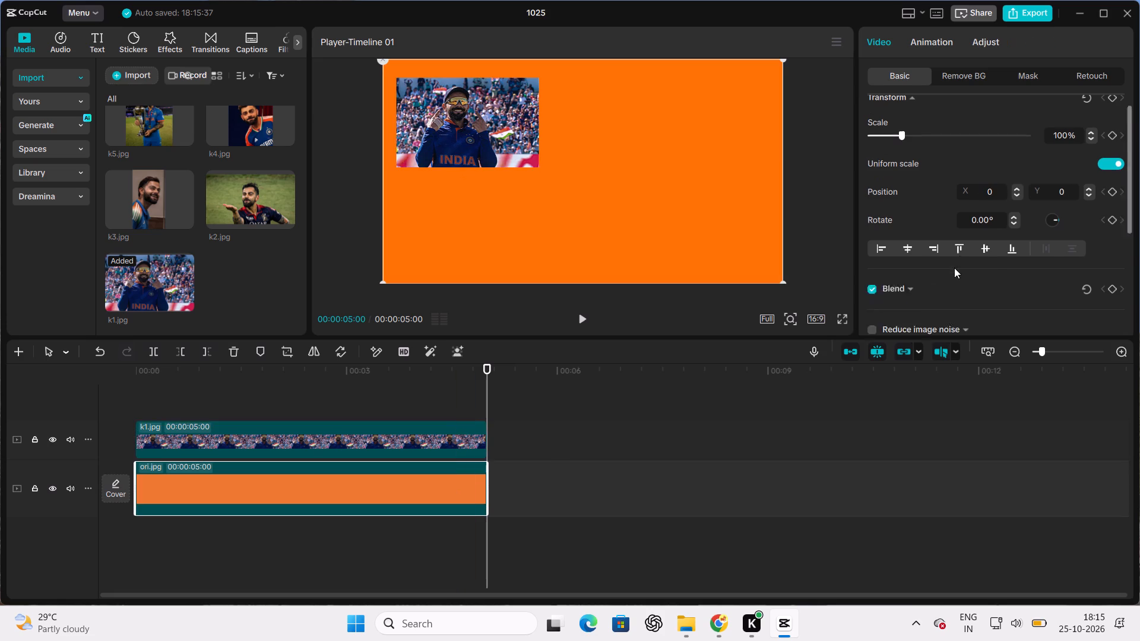
scroll(954, 268, "down", 2)
scroll(954, 268, "up", 1)
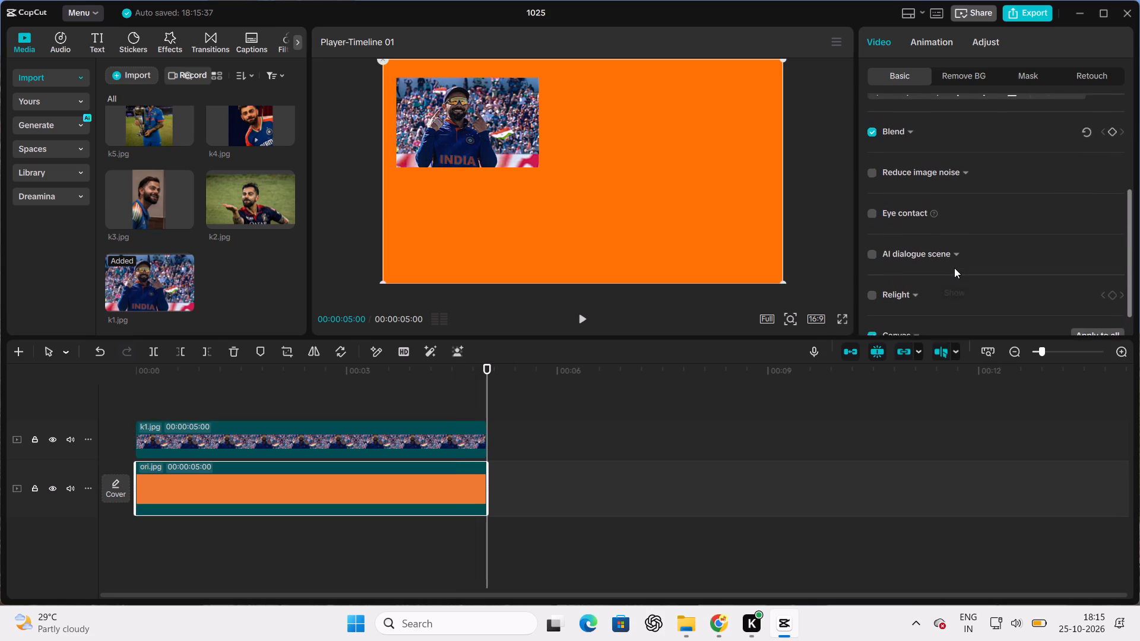
scroll(954, 268, "up", 1)
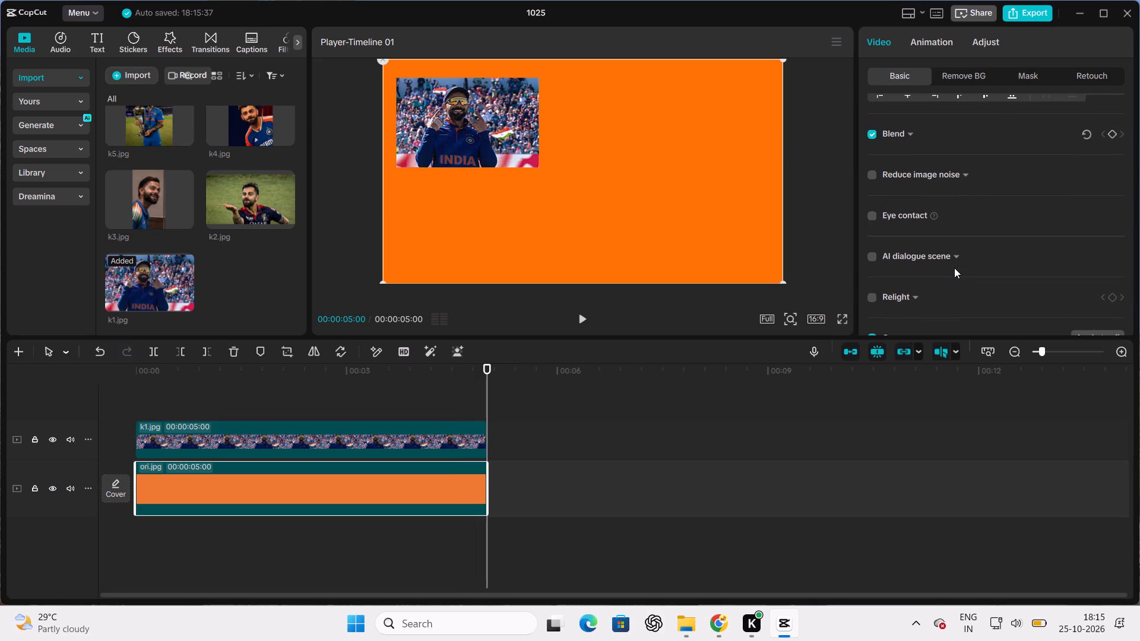
scroll(954, 268, "up", 1)
Delete the scaled k1.jpg overlay clip from the track above ori.jpg.
left_click(348, 437)
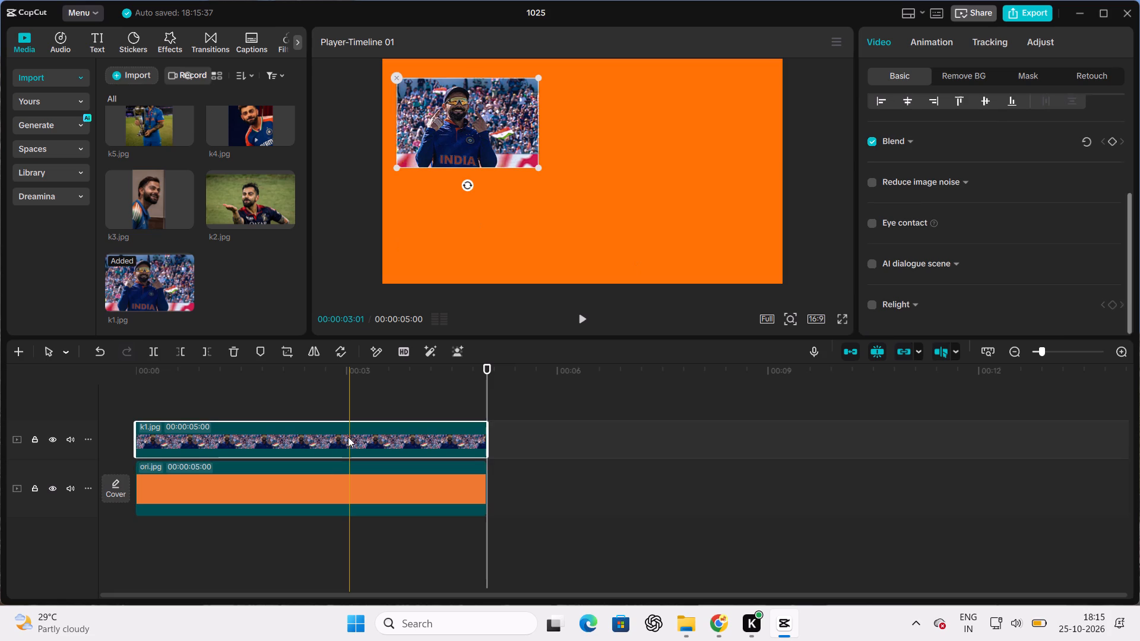
key("Delete")
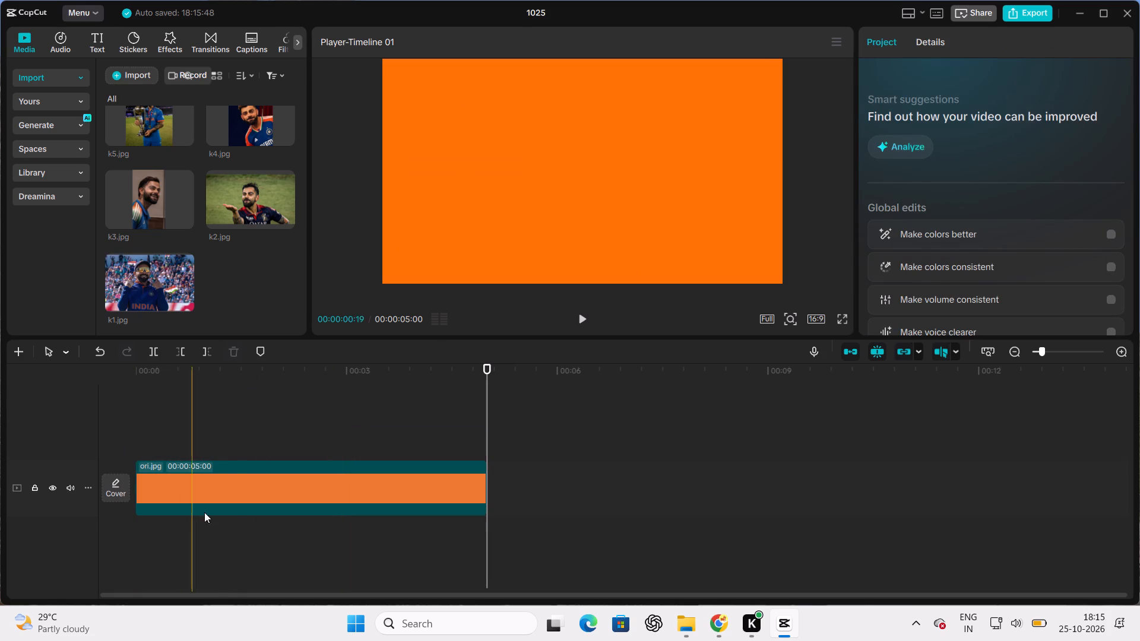
Add the featured Faded Retro filter at 00:00 above ori.jpg and stretch it to the background clip's full 5-second length.
left_click(236, 495)
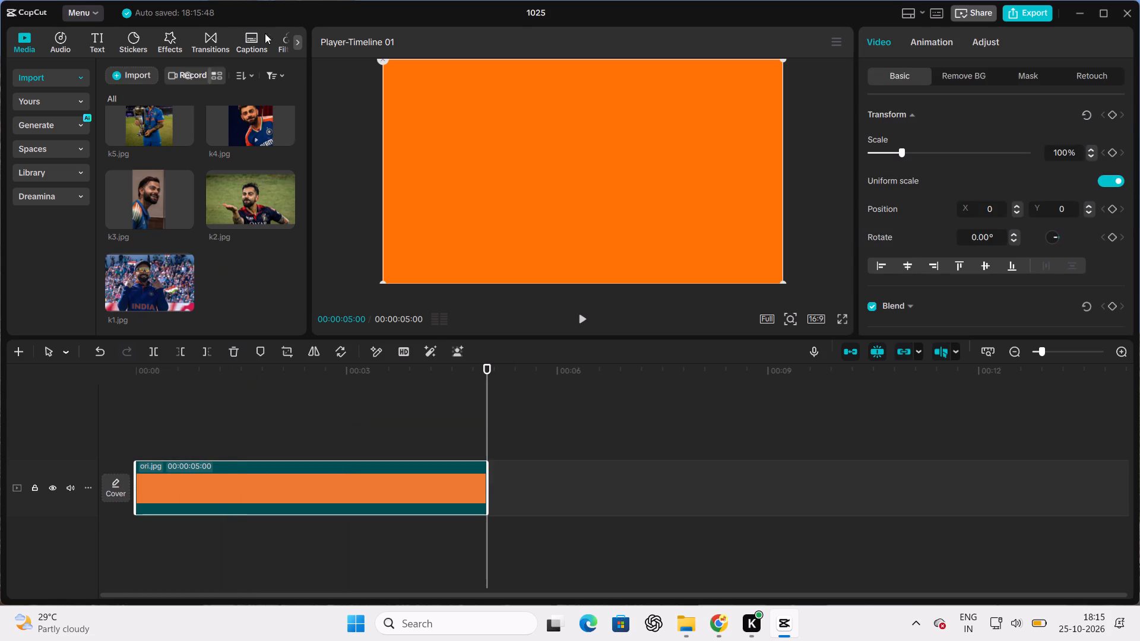
left_click(283, 48)
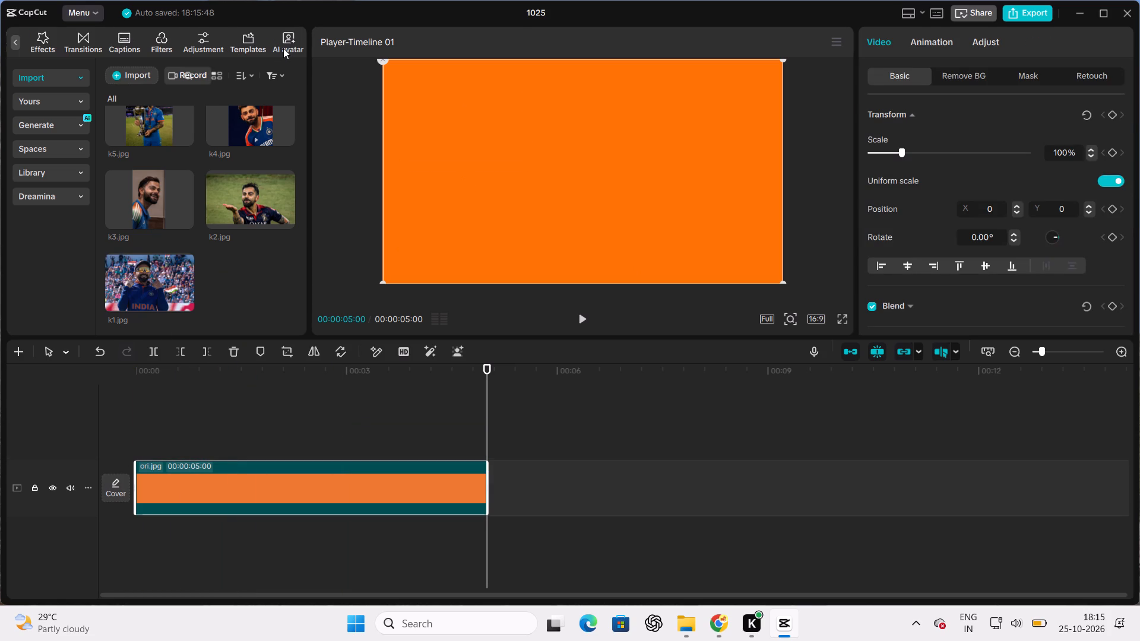
left_click(163, 46)
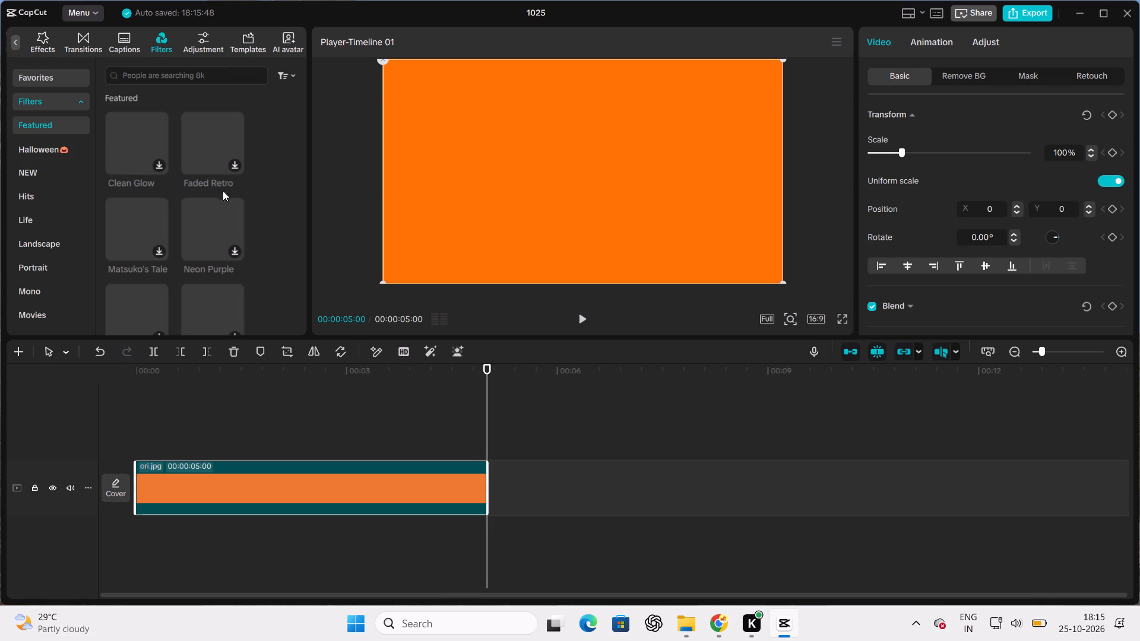
double_click(216, 140)
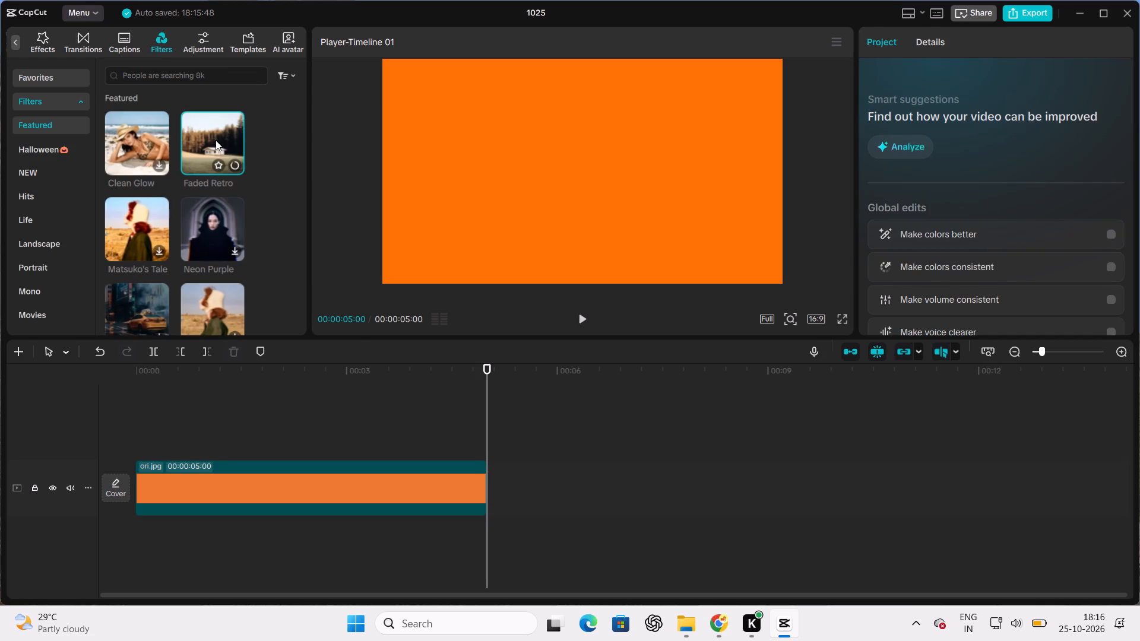
left_click(136, 407)
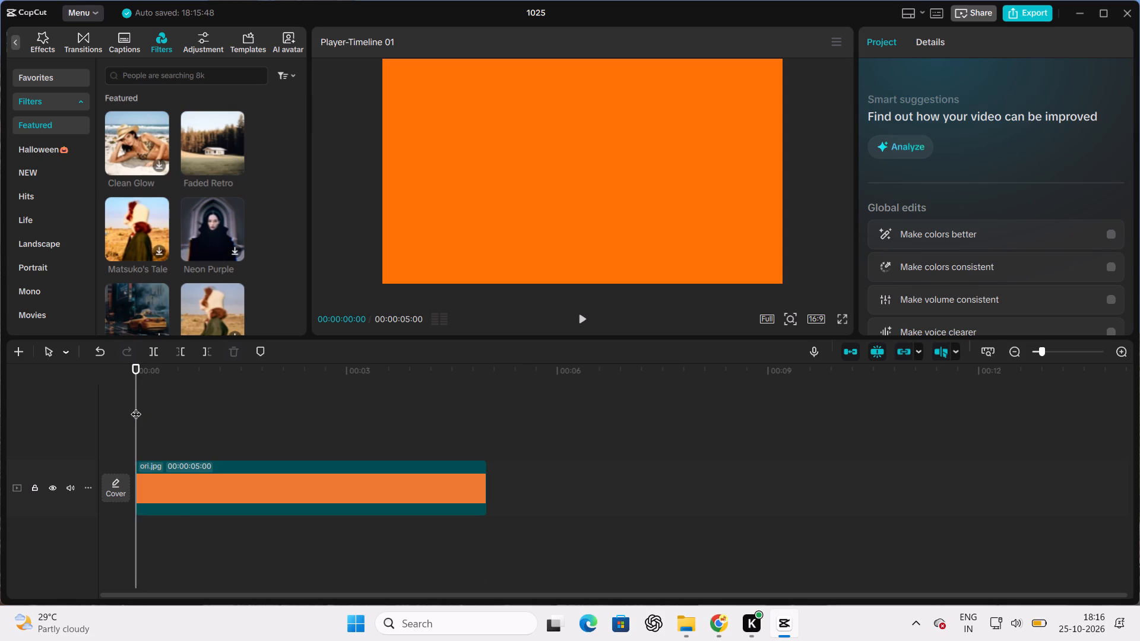
left_click(235, 160)
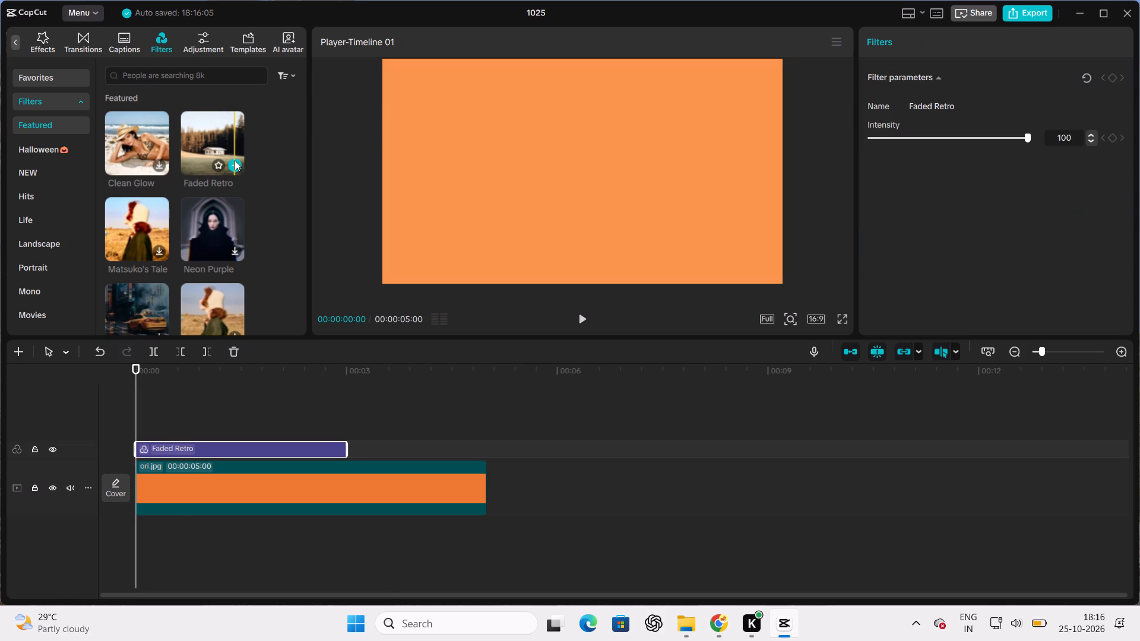
left_click_drag(347, 450, 389, 454)
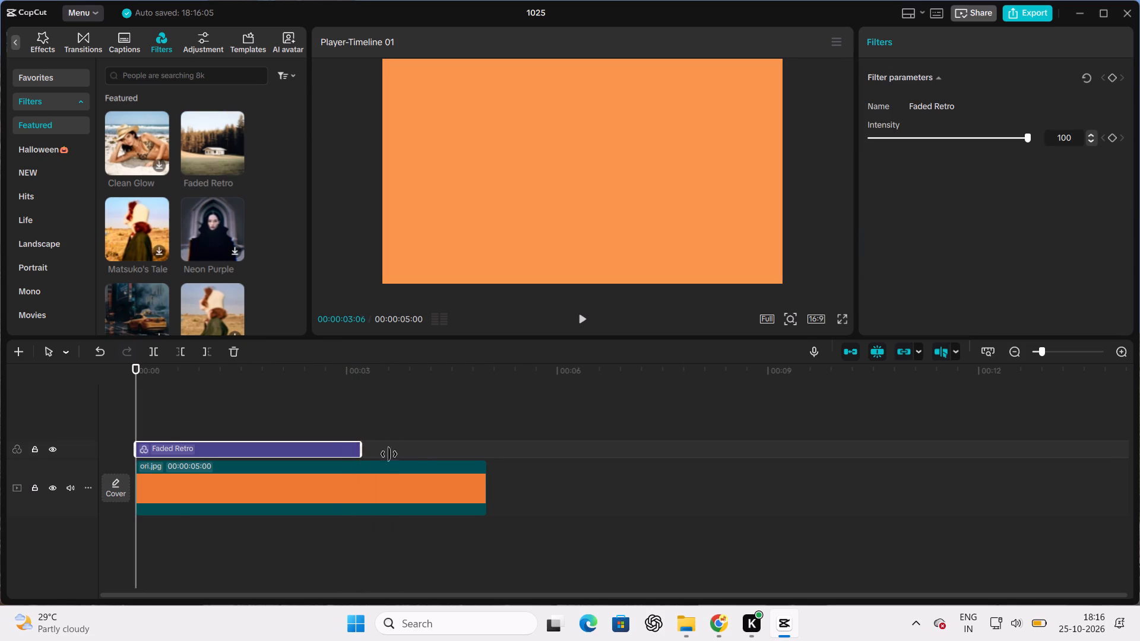
left_click_drag(389, 454, 484, 452)
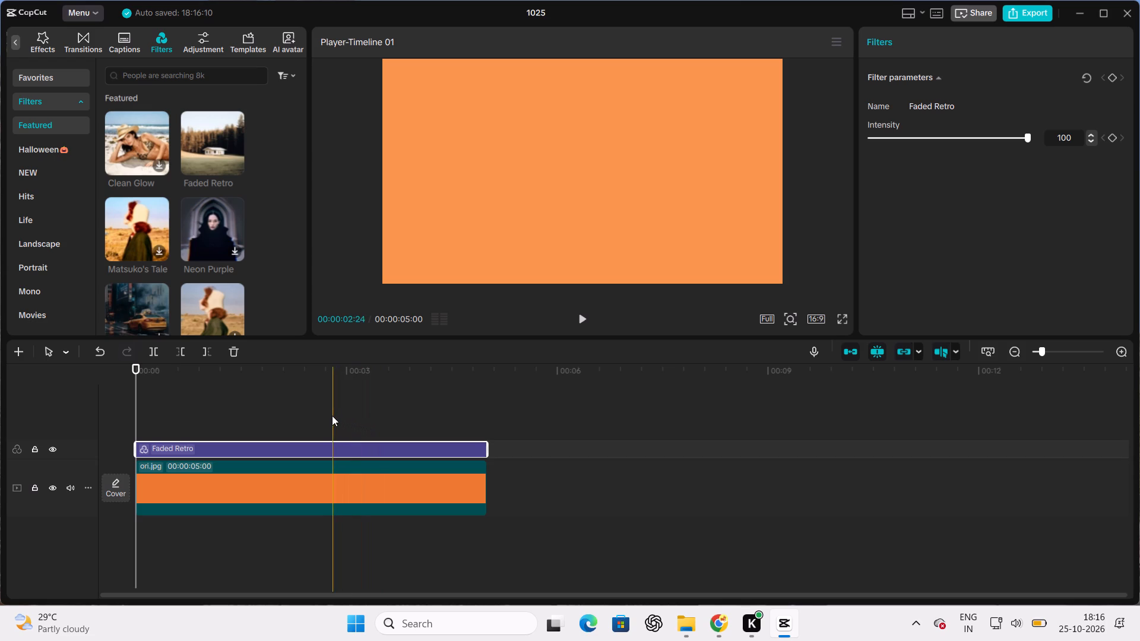
Add k1.jpg from the imported media to the timeline and place it on a new track above the Faded Retro filter.
left_click(18, 39)
left_click(24, 40)
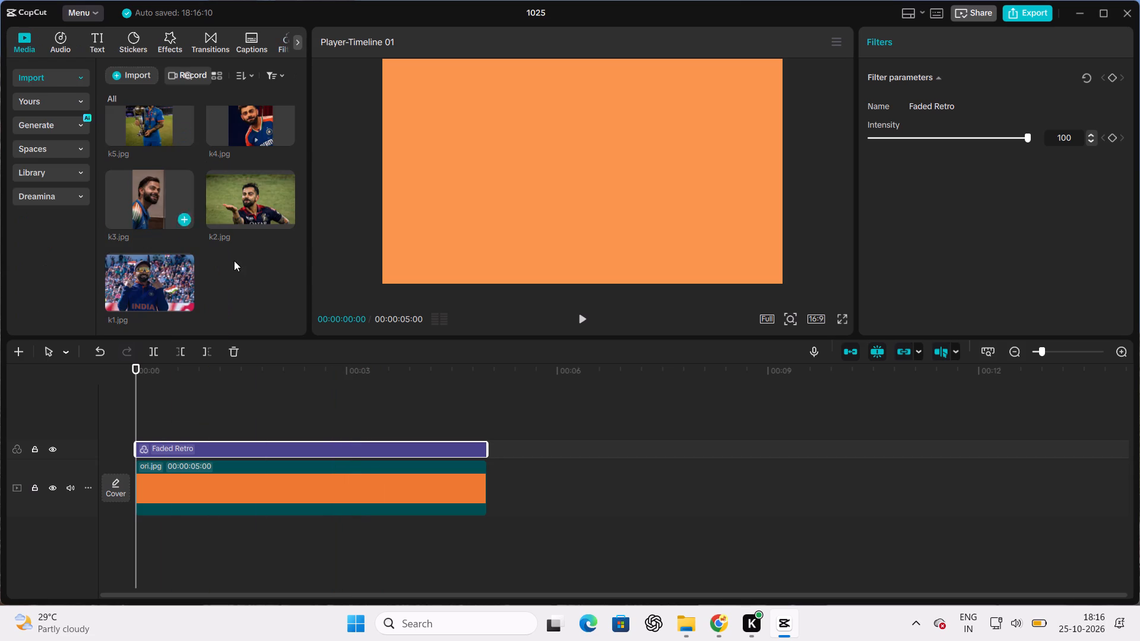
scroll(234, 261, "down", 3)
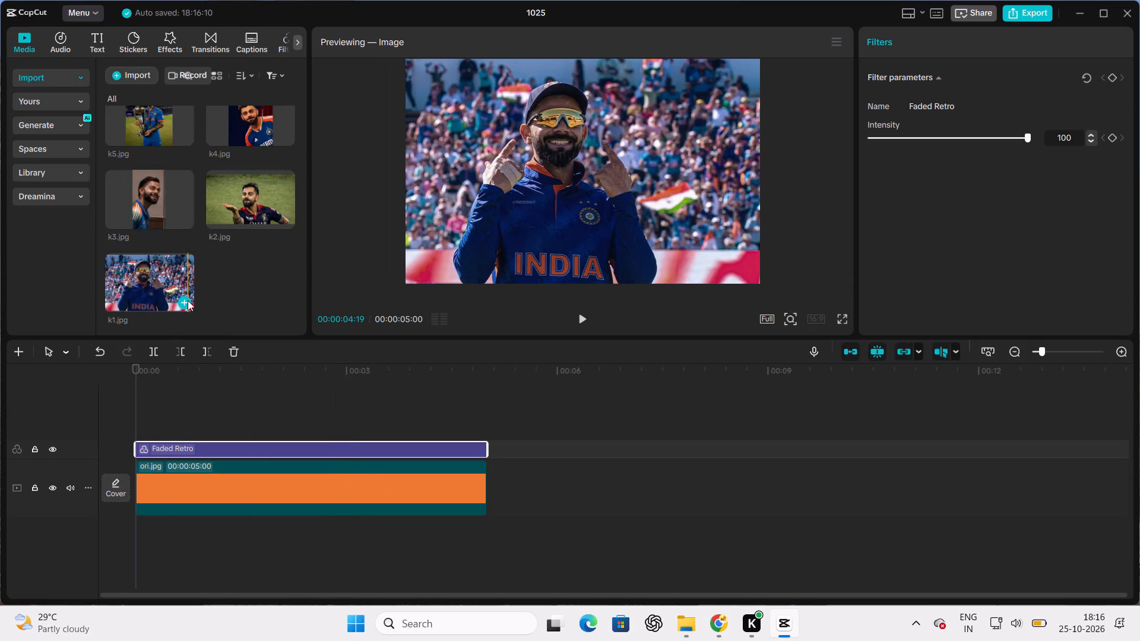
scroll(279, 236, "up", 1)
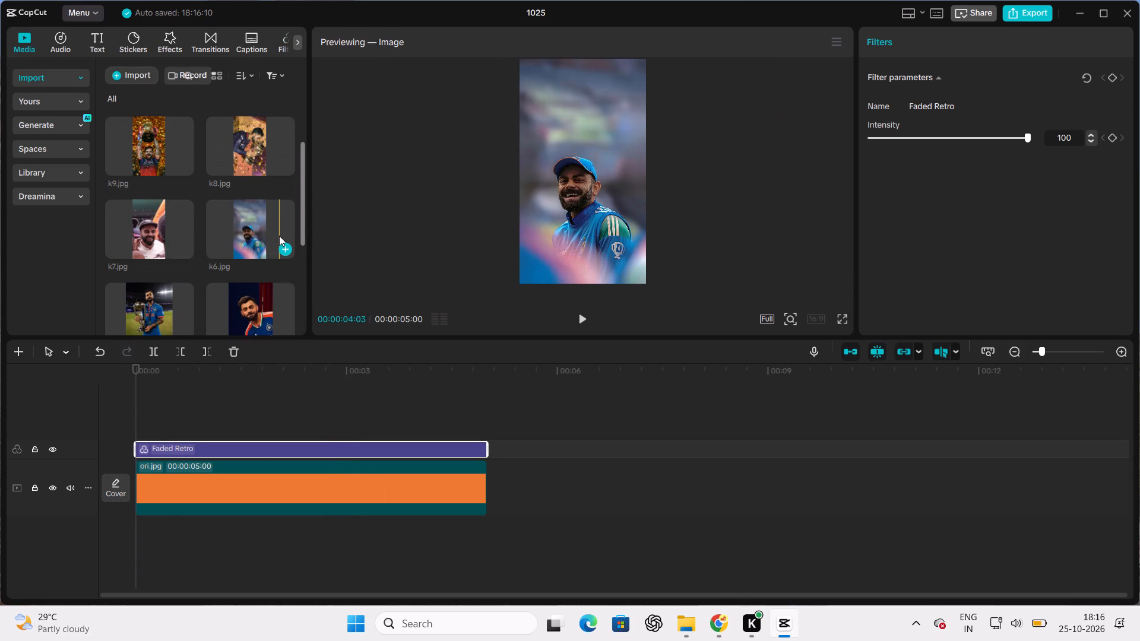
scroll(279, 236, "down", 4)
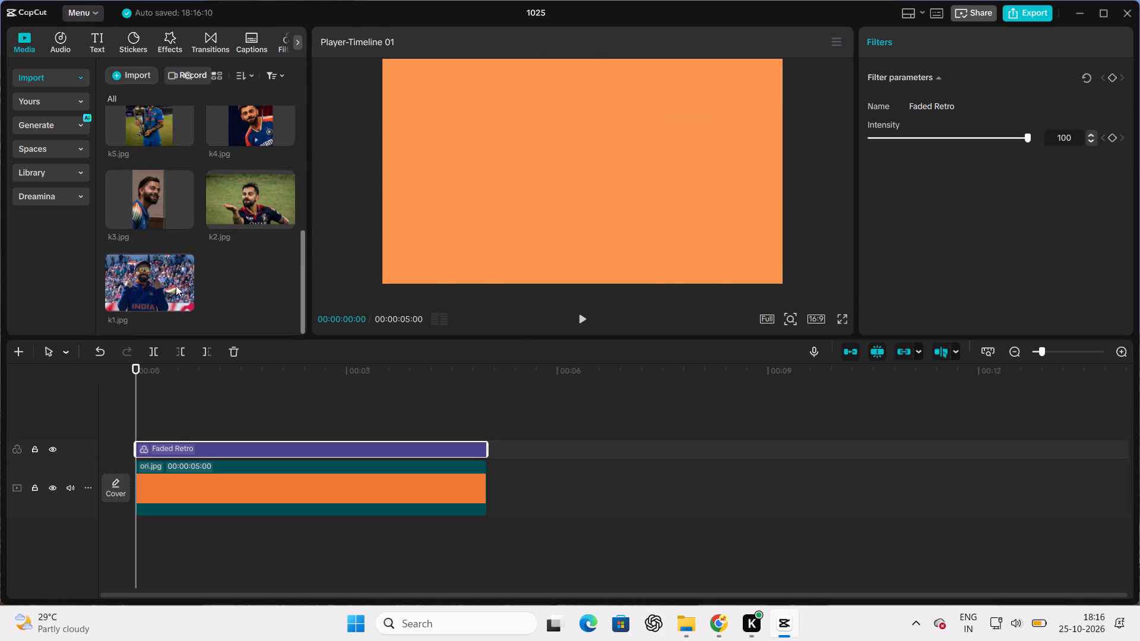
left_click(183, 300)
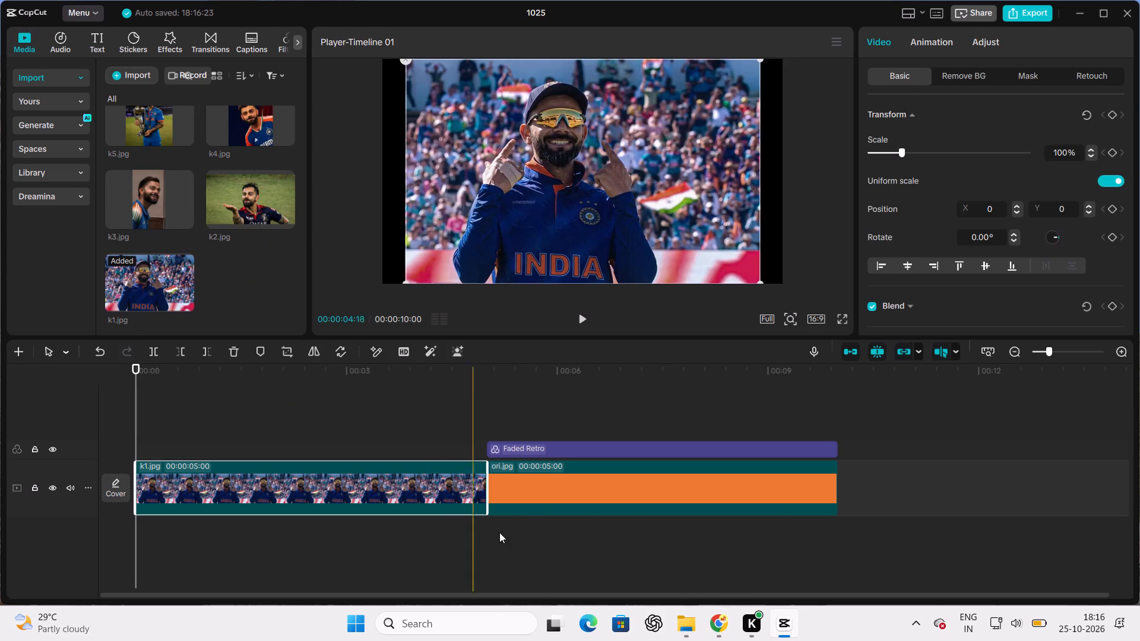
left_click_drag(477, 490, 496, 424)
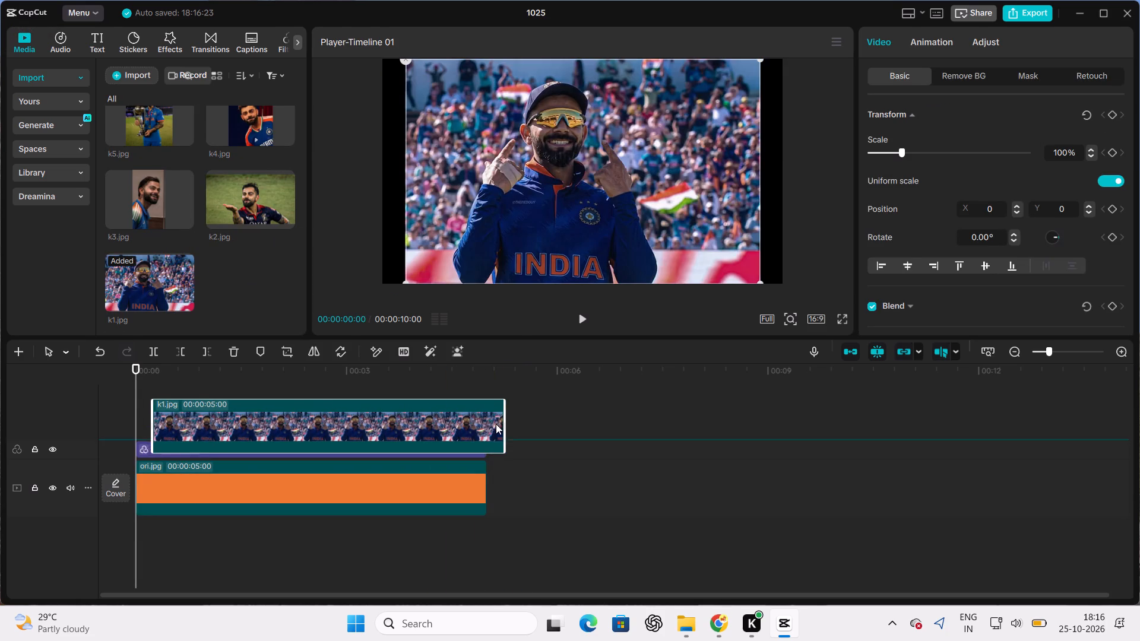
left_click_drag(496, 424, 496, 423)
left_click_drag(458, 418, 423, 424)
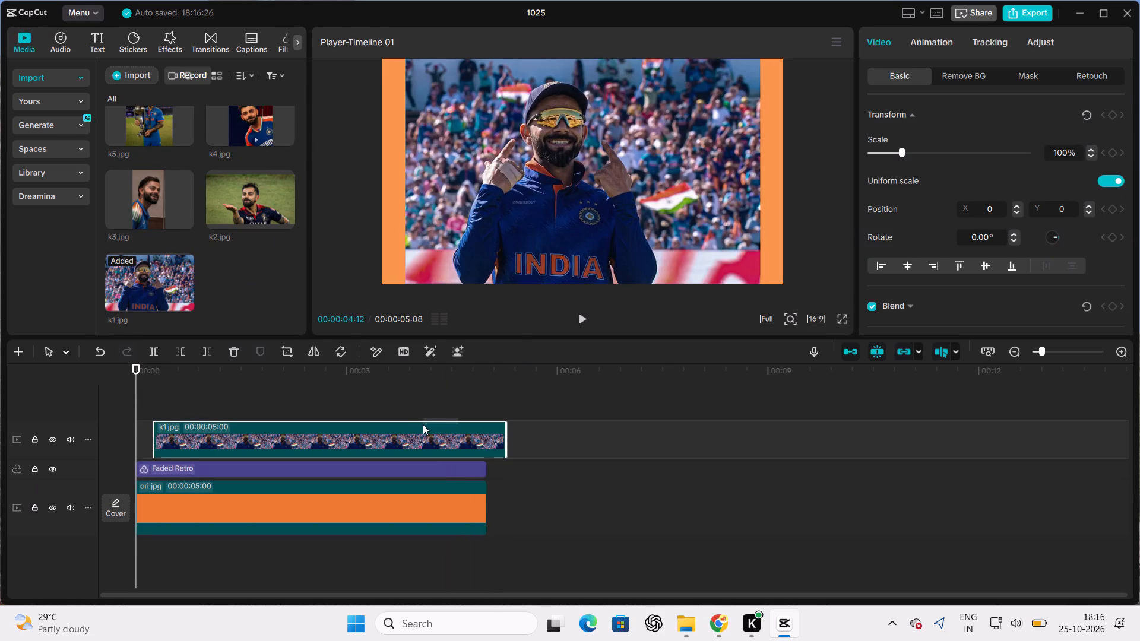
left_click_drag(423, 424, 396, 424)
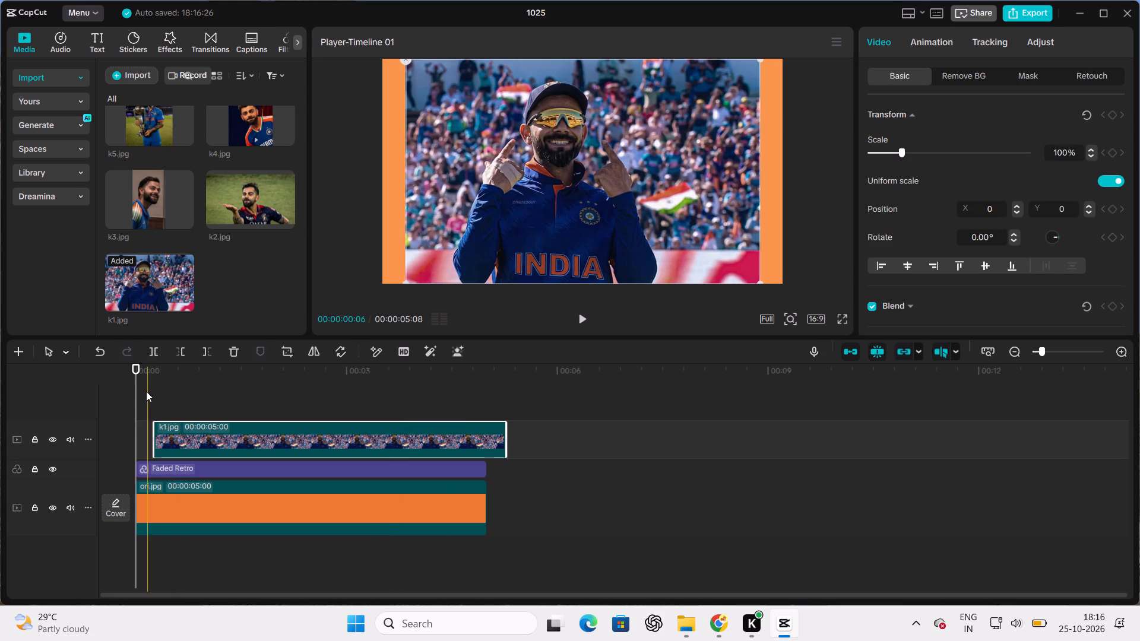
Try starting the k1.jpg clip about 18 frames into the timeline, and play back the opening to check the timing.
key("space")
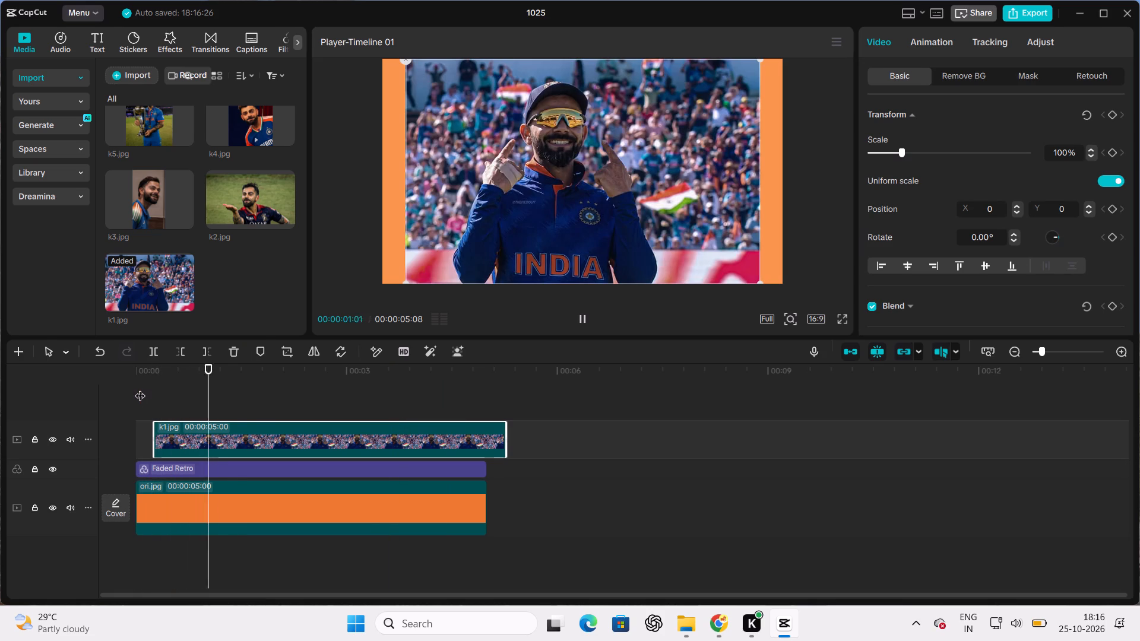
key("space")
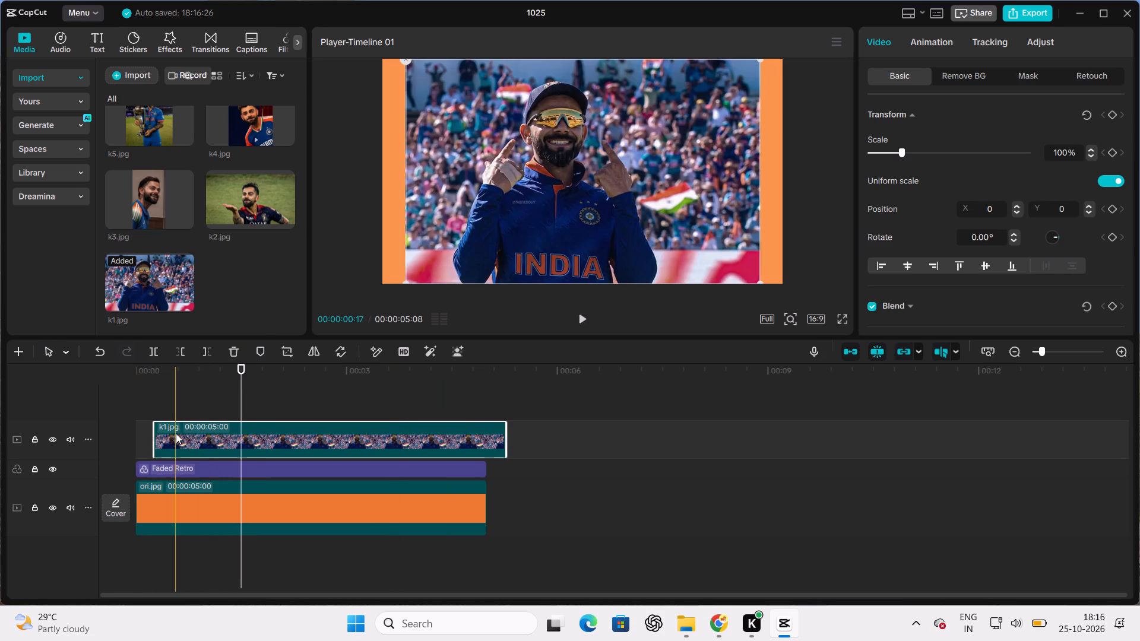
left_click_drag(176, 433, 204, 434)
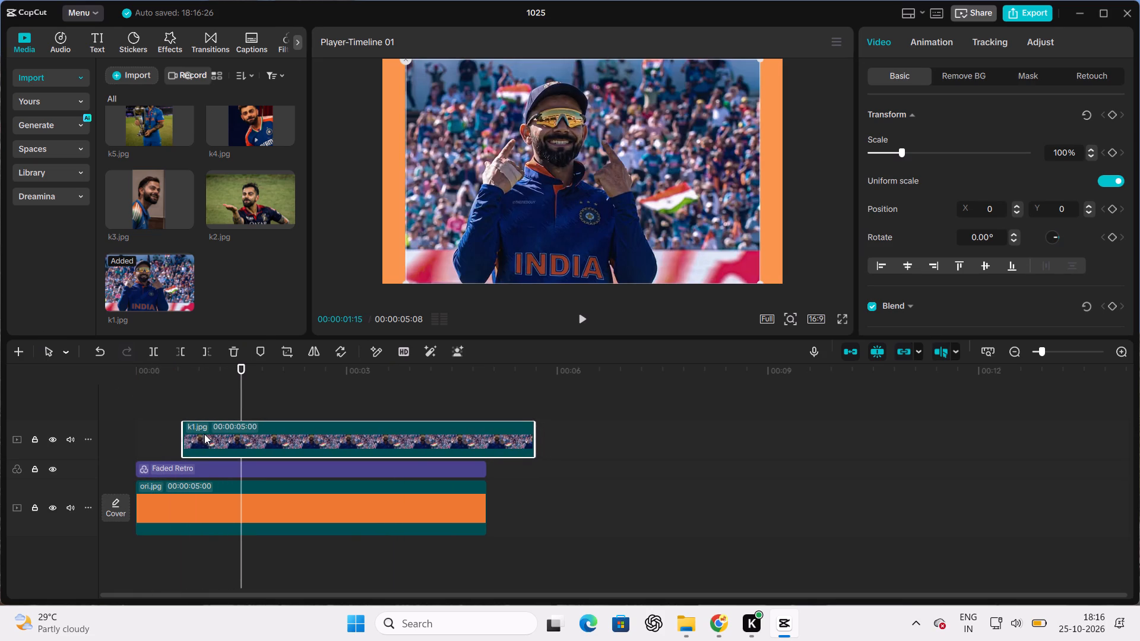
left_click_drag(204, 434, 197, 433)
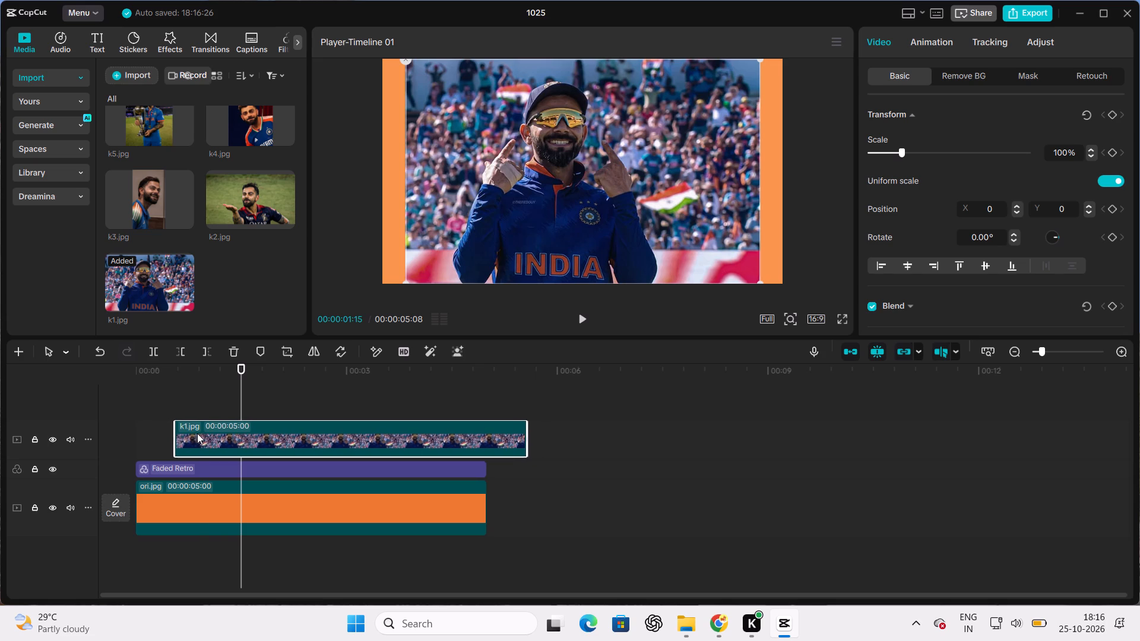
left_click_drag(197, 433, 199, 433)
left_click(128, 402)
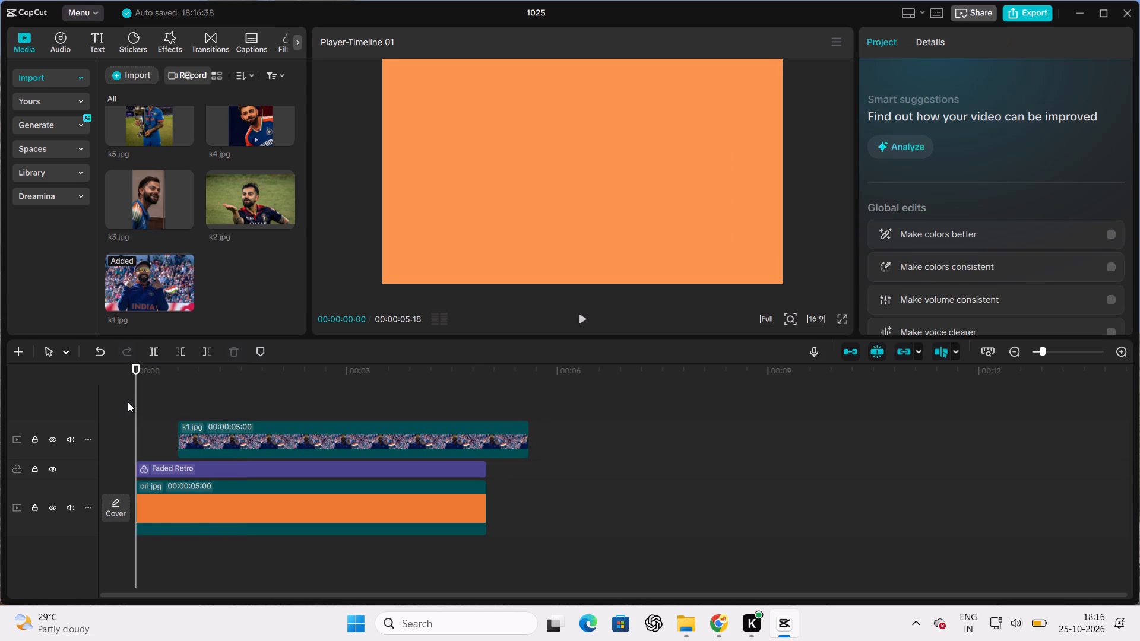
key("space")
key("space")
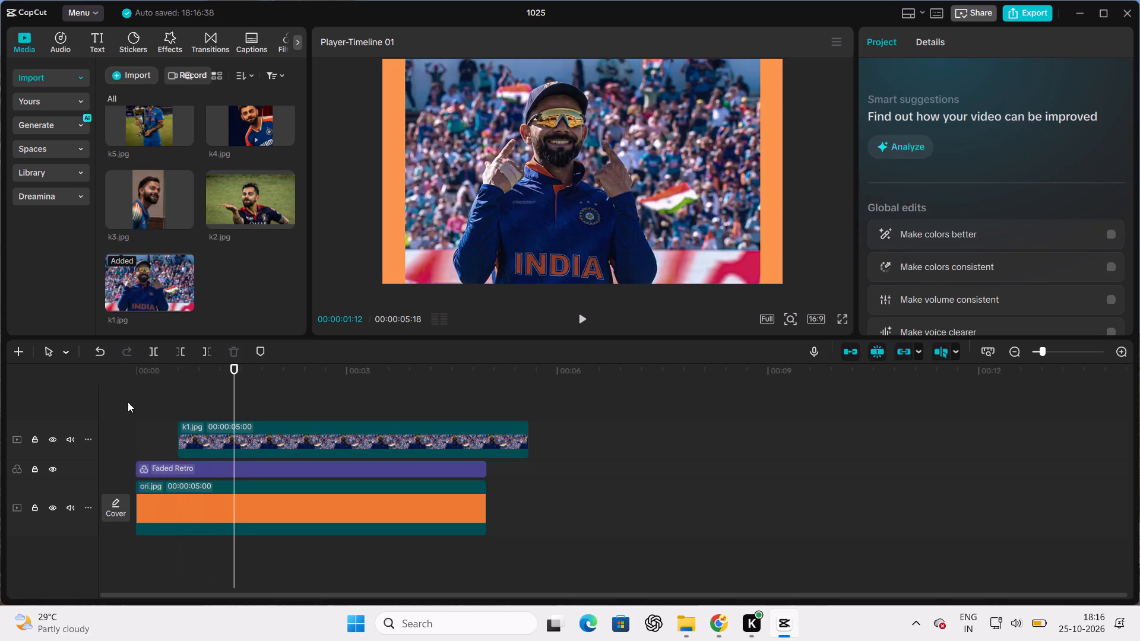
Move the k1.jpg clip earlier on its track so it starts about 5 frames into the timeline.
left_click_drag(196, 429, 167, 429)
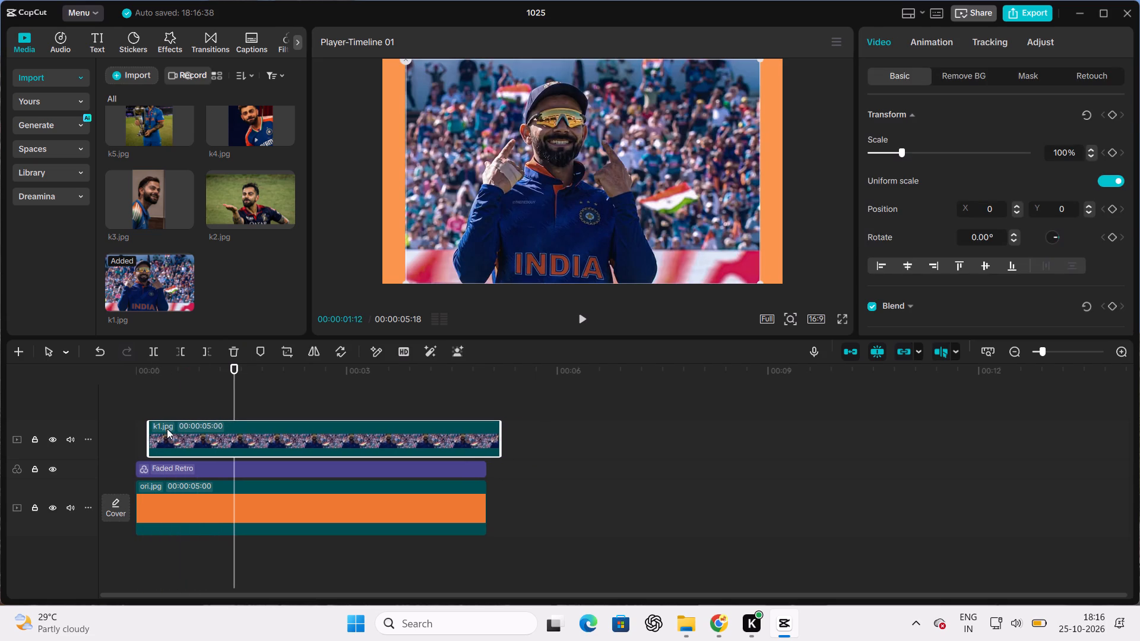
left_click_drag(167, 429, 166, 429)
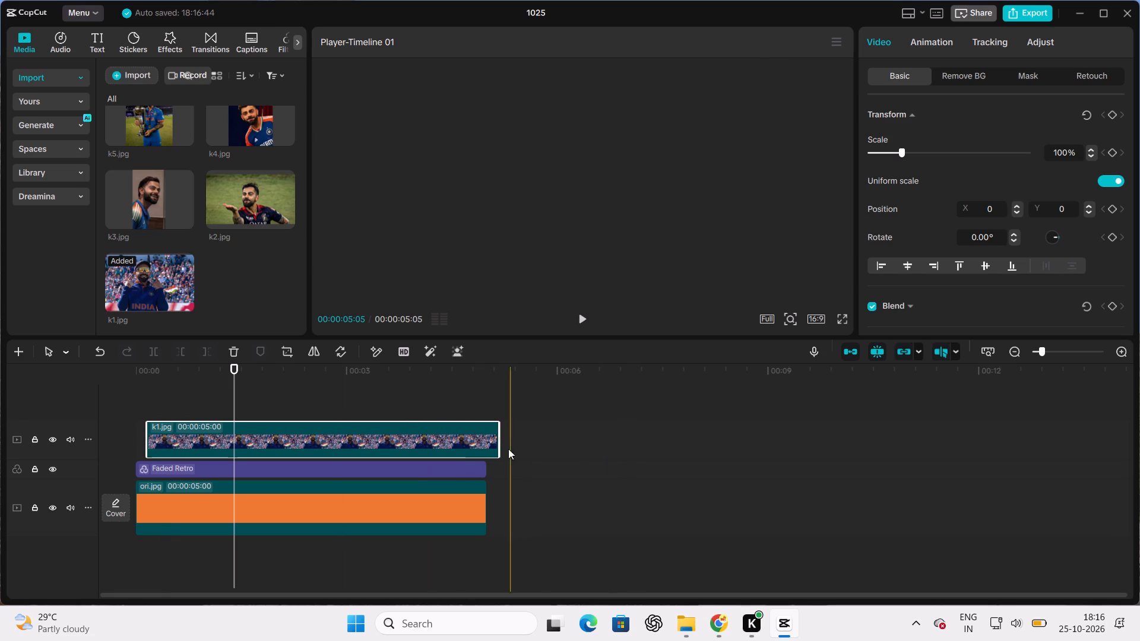
left_click_drag(504, 448, 476, 441)
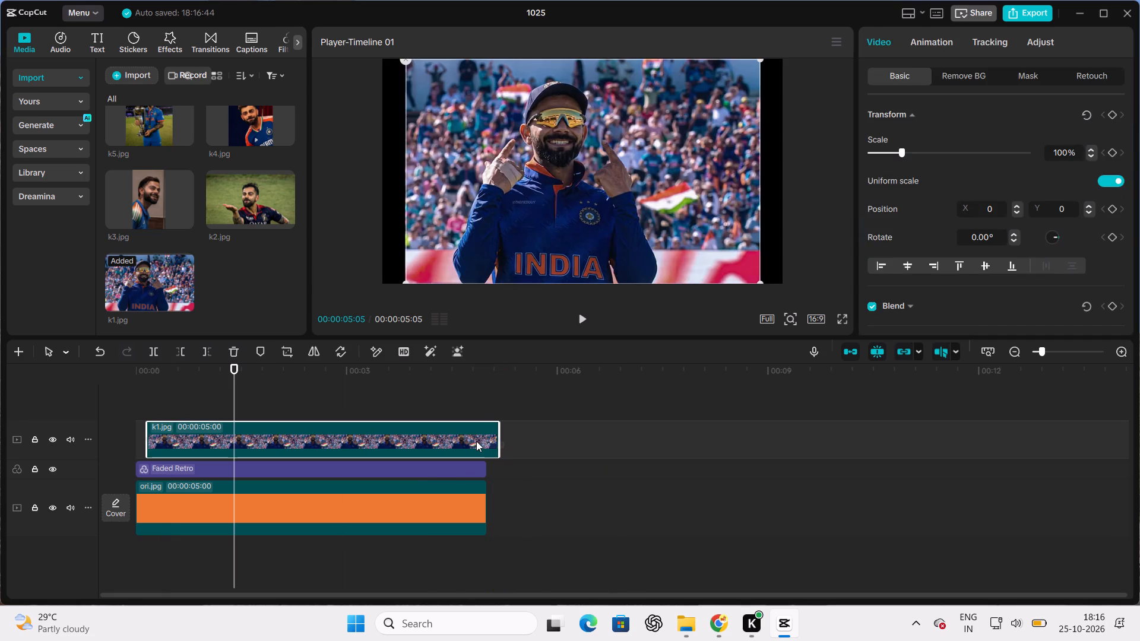
left_click(476, 441)
Scale the k1.jpg overlay to 40% and move it into the upper-left part of the frame, about X -1050, Y 431.
left_click(420, 432)
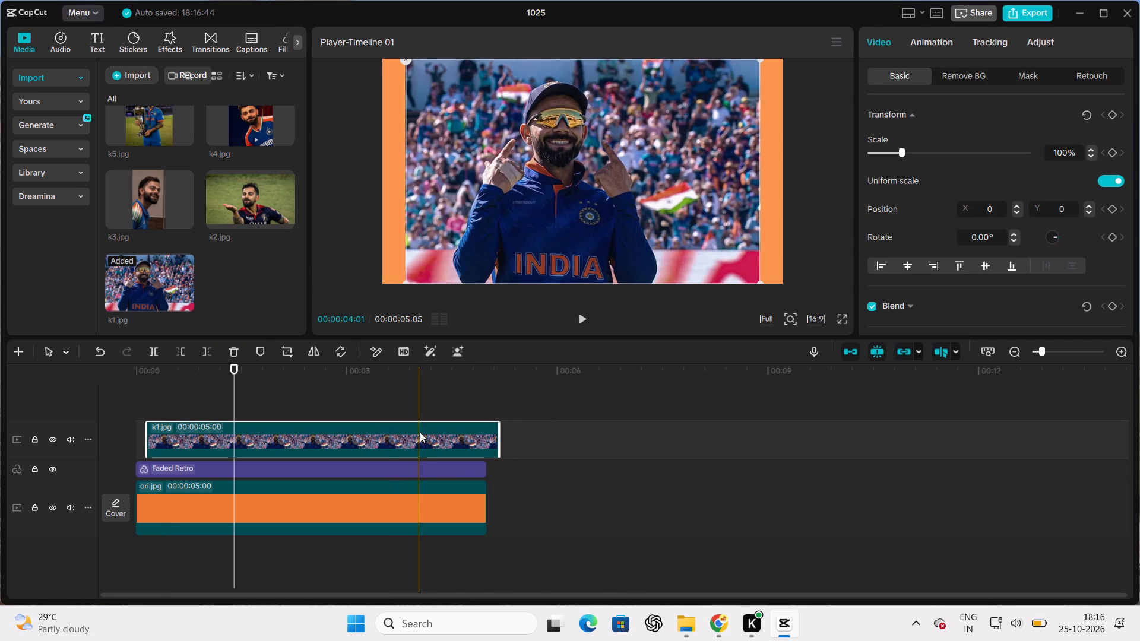
left_click(894, 154)
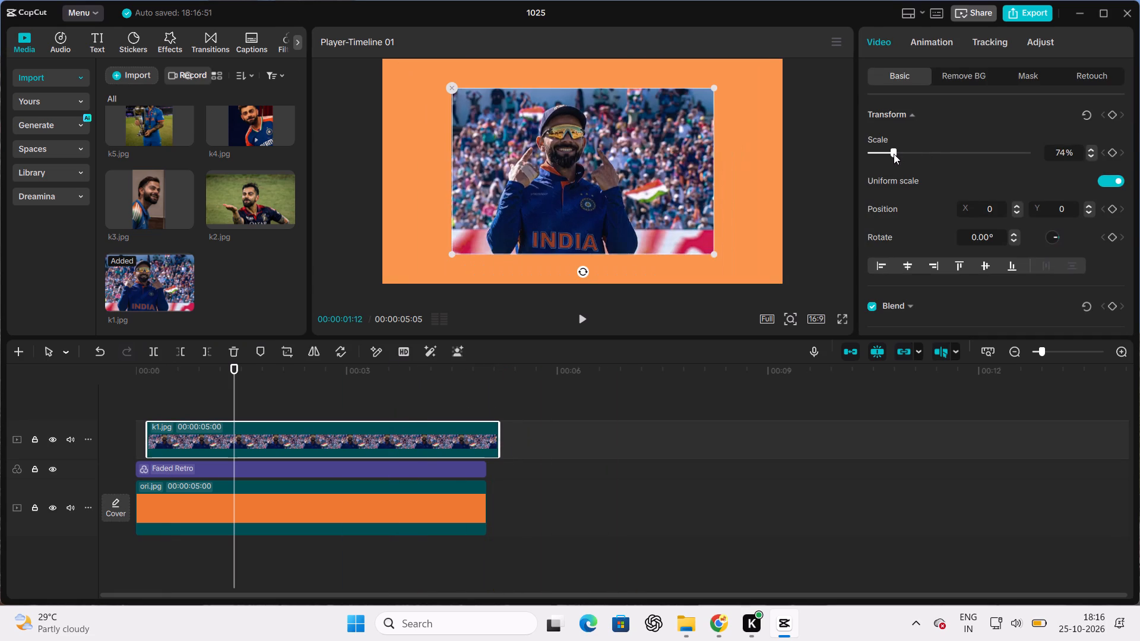
left_click(886, 153)
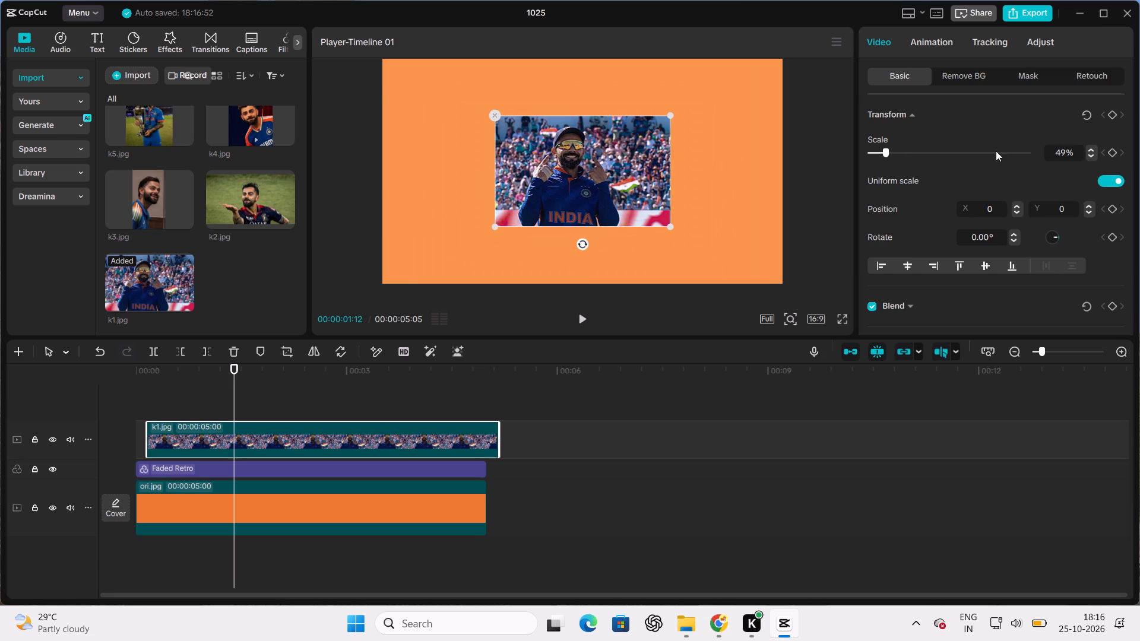
left_click(1068, 147)
key("BackSpace")
key("0")
key("Return")
left_click_drag(571, 185, 562, 179)
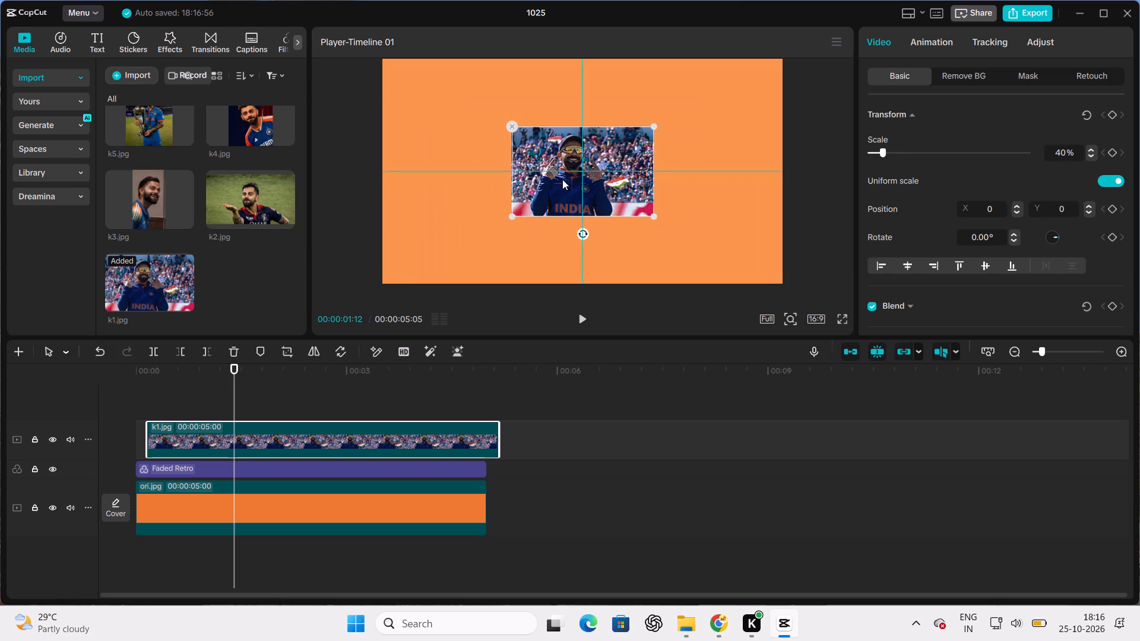
left_click_drag(562, 179, 460, 139)
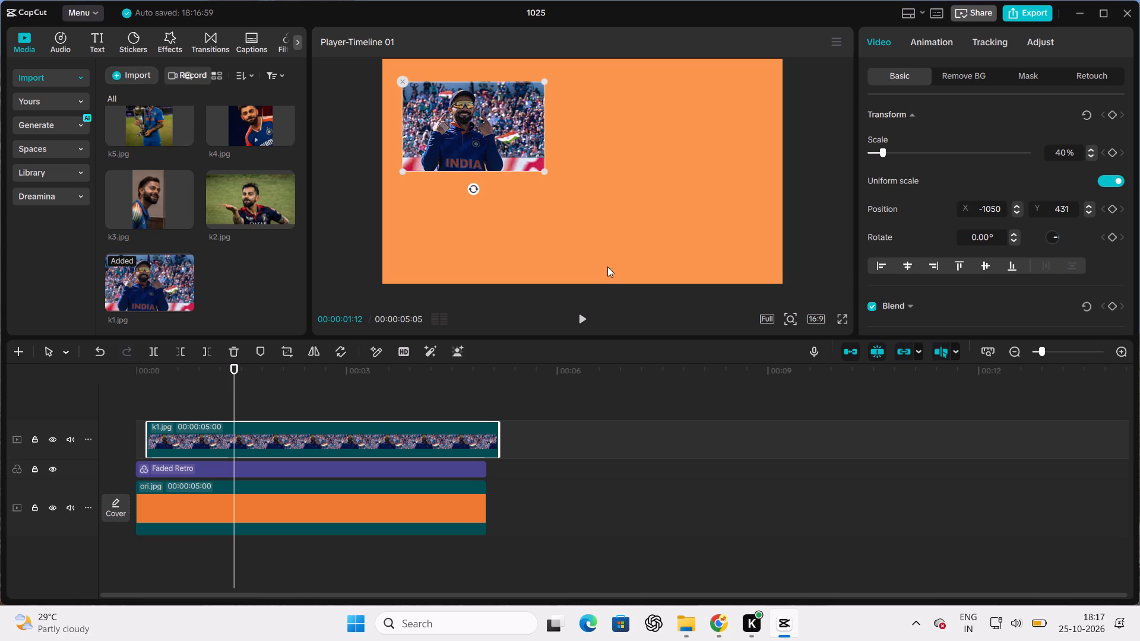
Add a scale keyframe to k1.jpg at the start of its clip, at 00:00:00:05.
left_click_drag(235, 405, 191, 400)
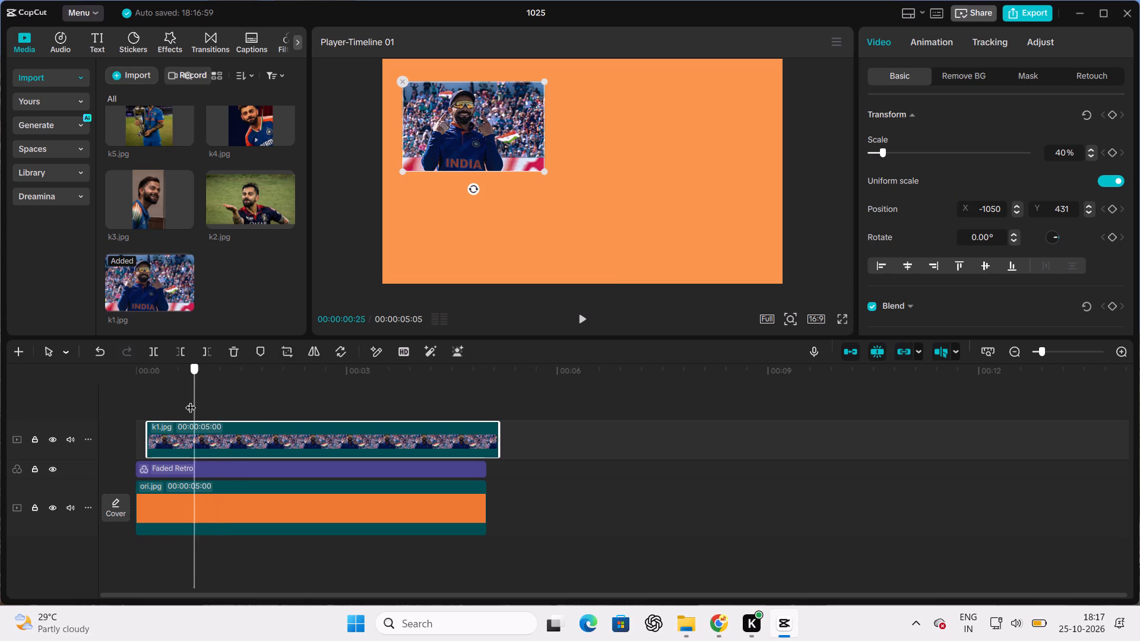
left_click_drag(191, 400, 151, 394)
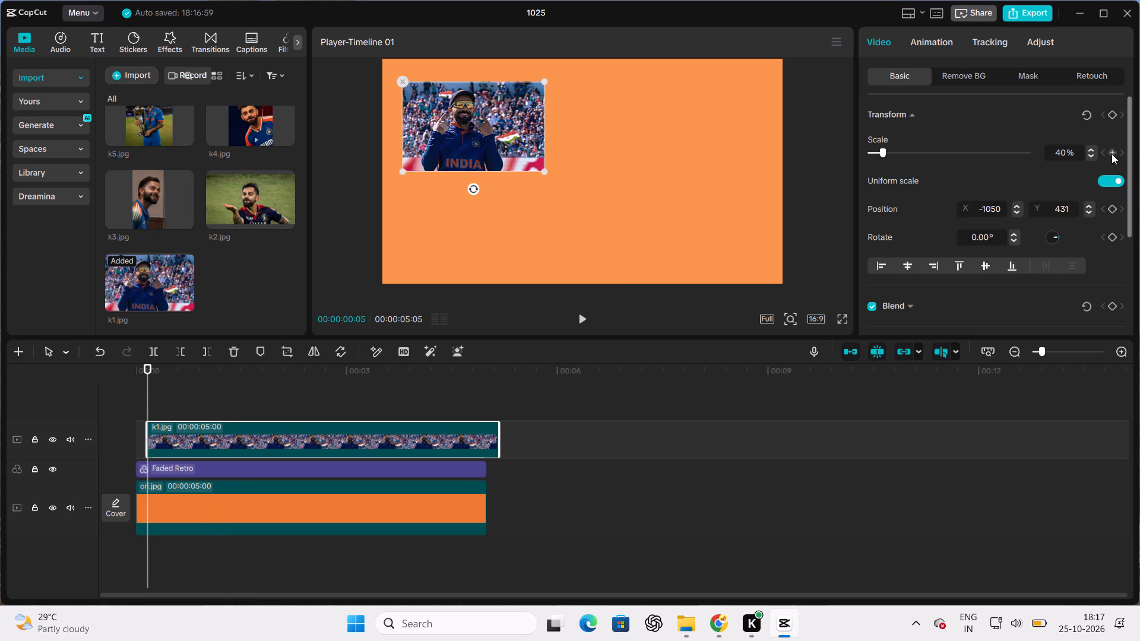
left_click(1111, 154)
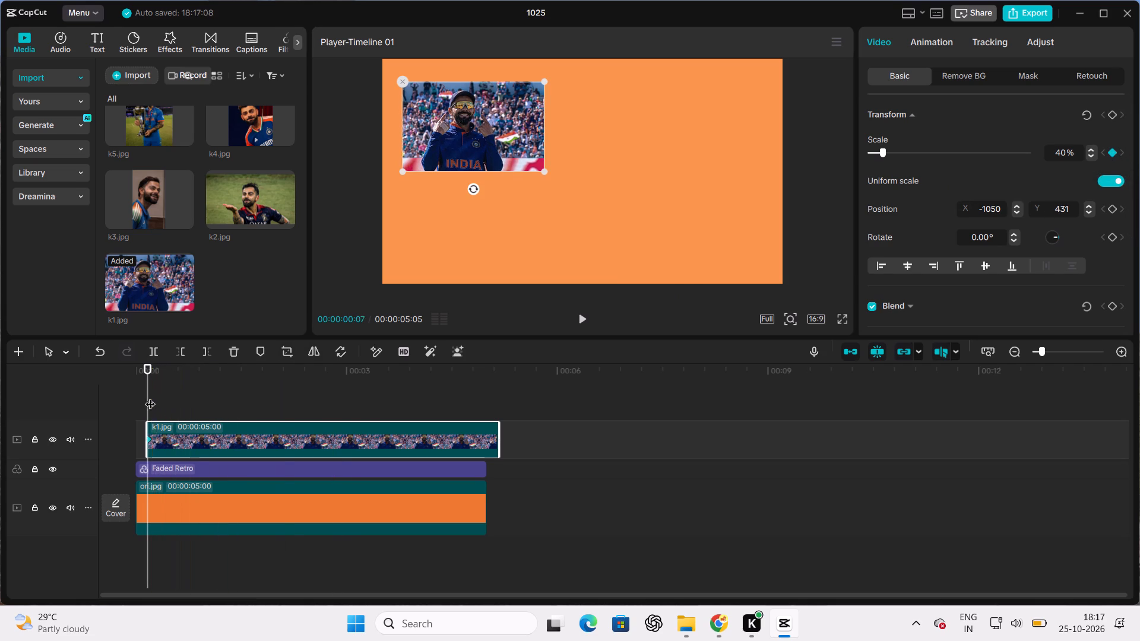
Add a second scale keyframe to k1.jpg at about 00:00:00:18 and set its scale to 42%.
left_click_drag(148, 395, 187, 395)
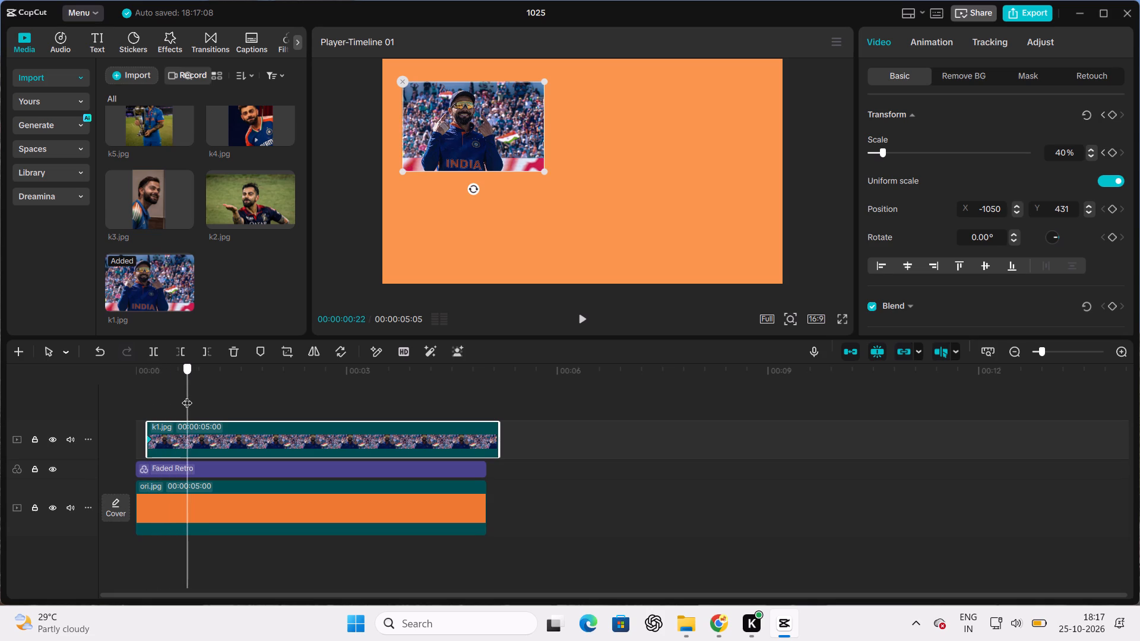
left_click_drag(187, 395, 179, 396)
left_click(179, 396)
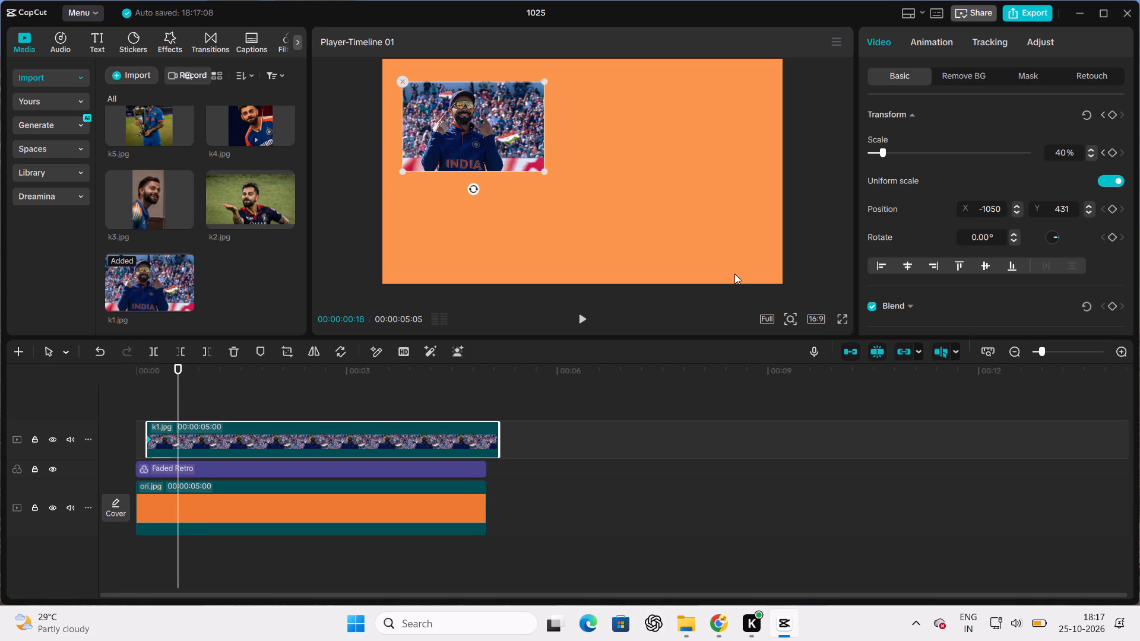
left_click(1110, 153)
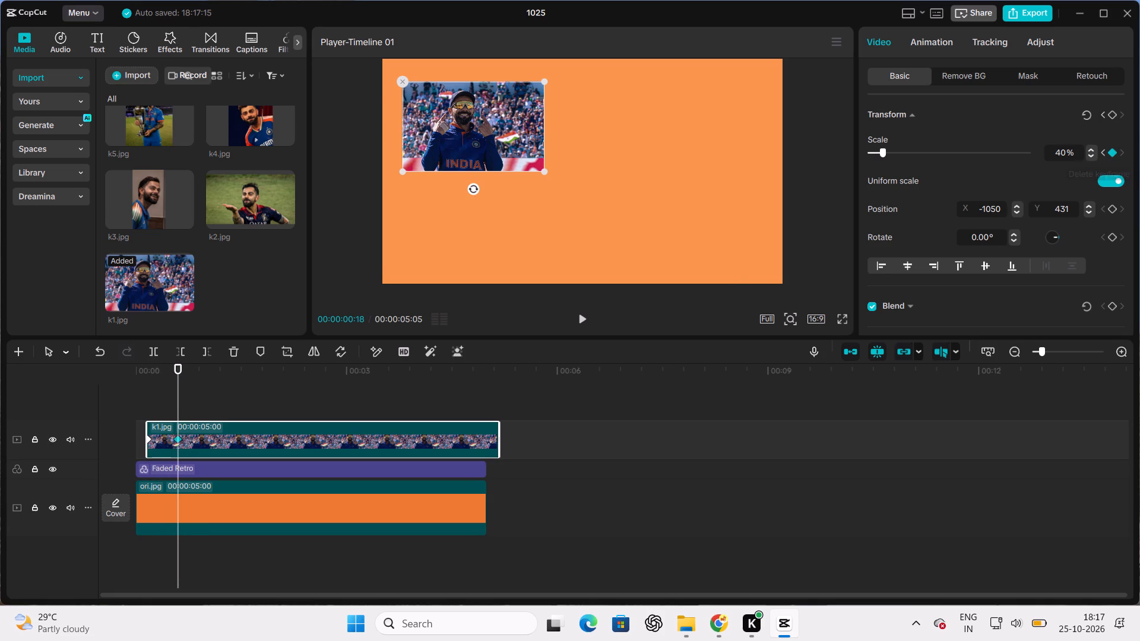
left_click(1065, 156)
key("BackSpace")
key("2")
key("Return")
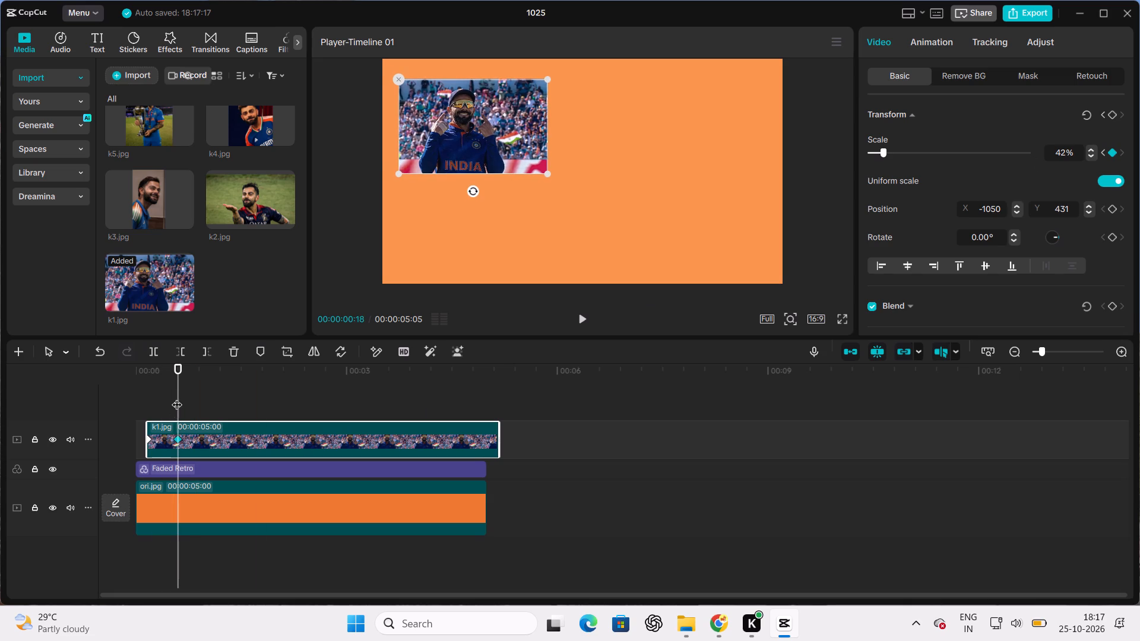
Add a third scale keyframe to k1.jpg at about 00:00:00:29 and set its scale to 44%.
left_click_drag(177, 397, 205, 398)
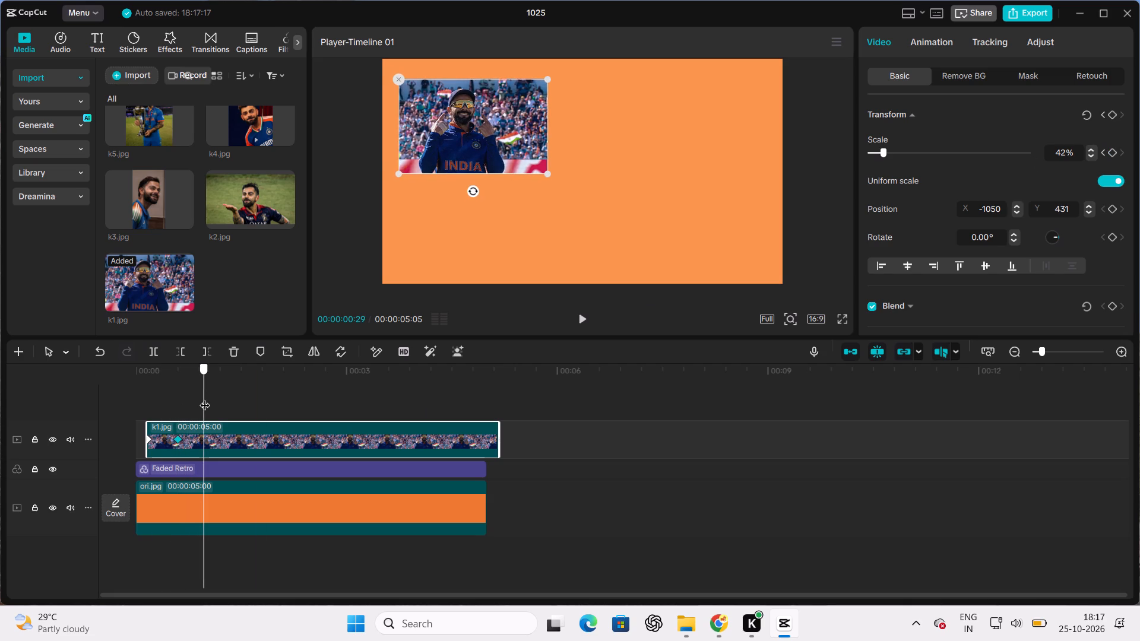
left_click_drag(205, 398, 205, 398)
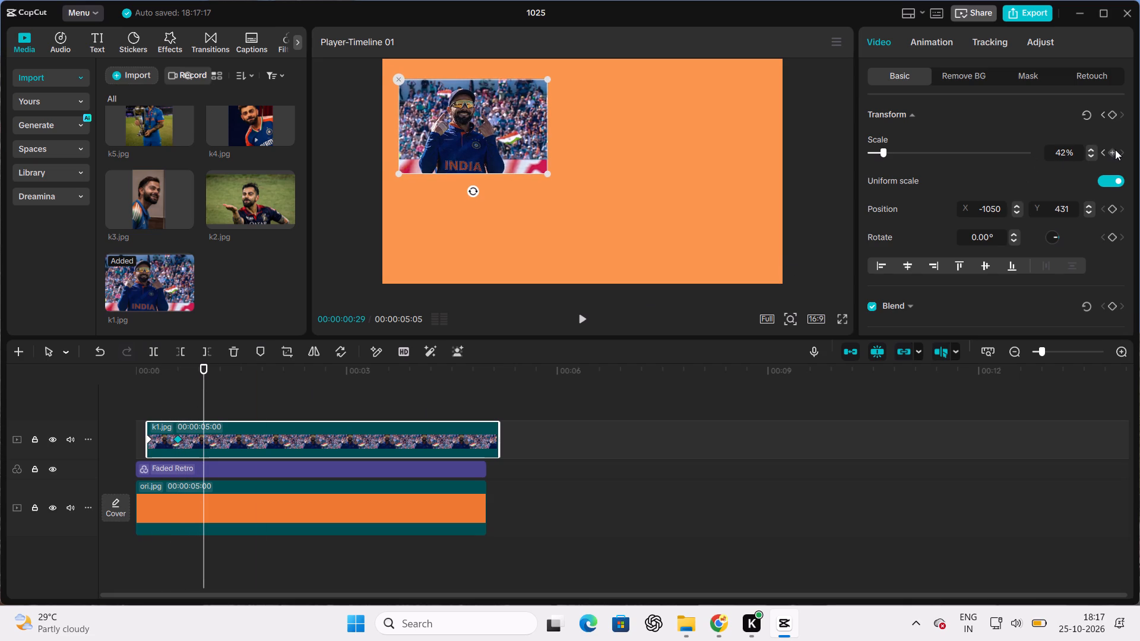
left_click(1115, 150)
left_click(1064, 151)
key("BackSpace")
key("4")
key("Return")
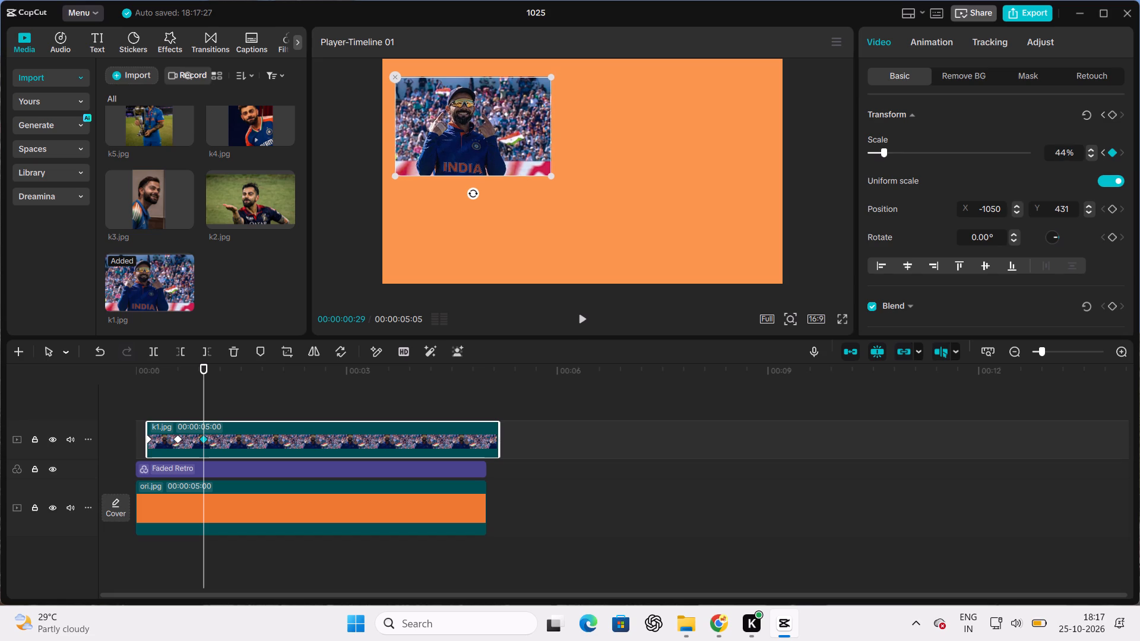
Add a fourth scale keyframe to k1.jpg at about 00:00:01:08 and set its scale to 46%.
left_click_drag(204, 392, 224, 396)
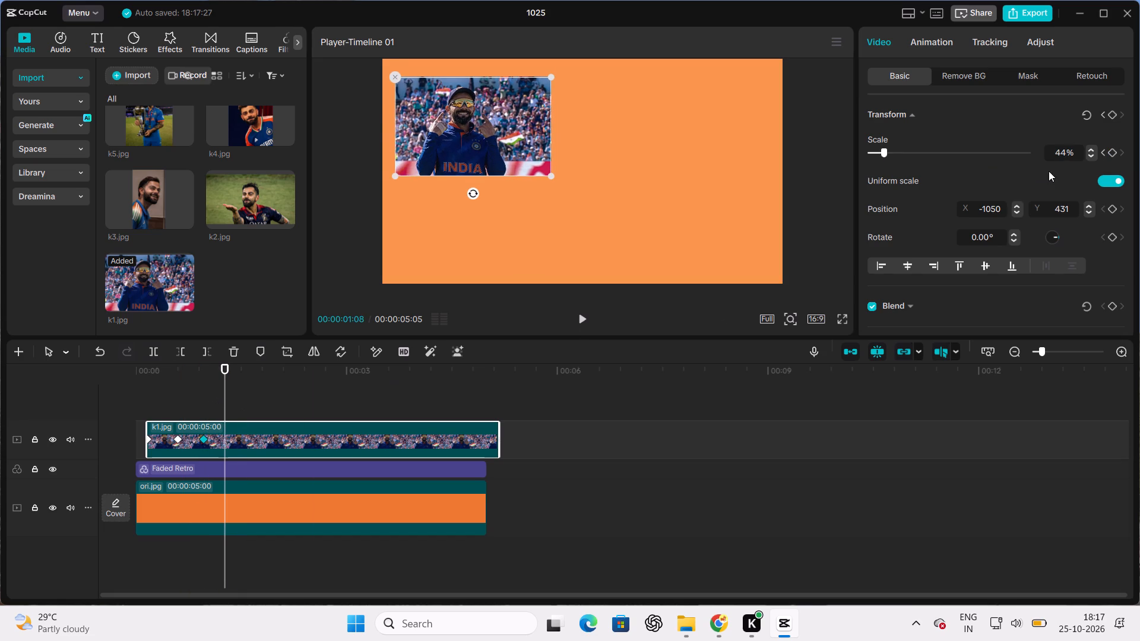
left_click(1112, 154)
left_click(1065, 152)
key("BackSpace")
key("6")
key("Return")
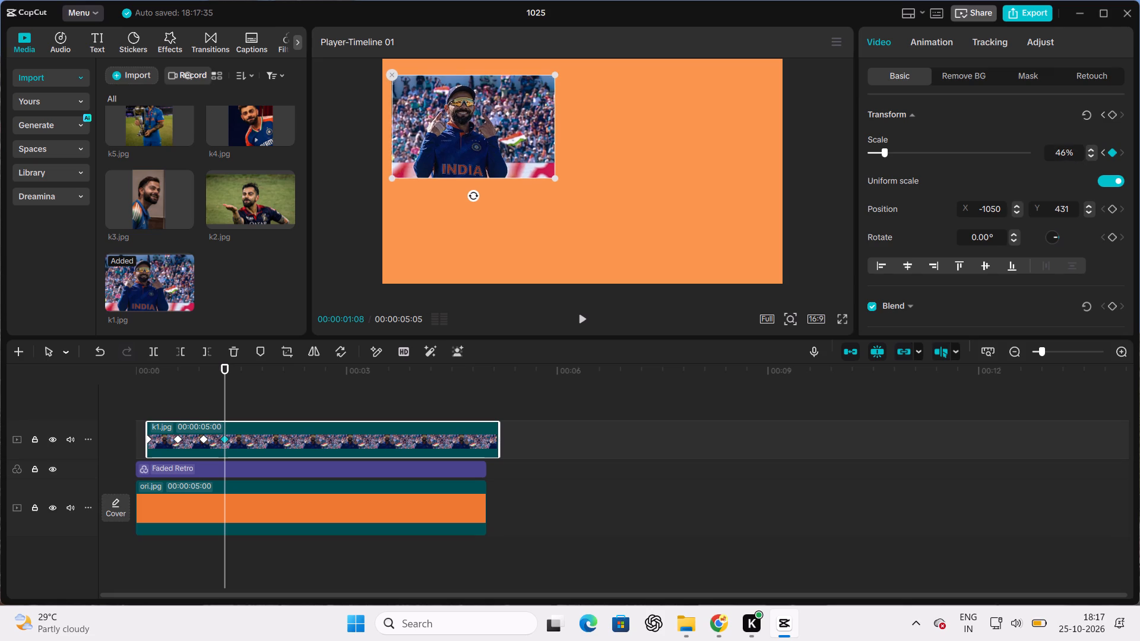
Add a fifth scale keyframe to k1.jpg at about 00:00:01:17 and set its scale to 48%.
left_click_drag(225, 394, 247, 398)
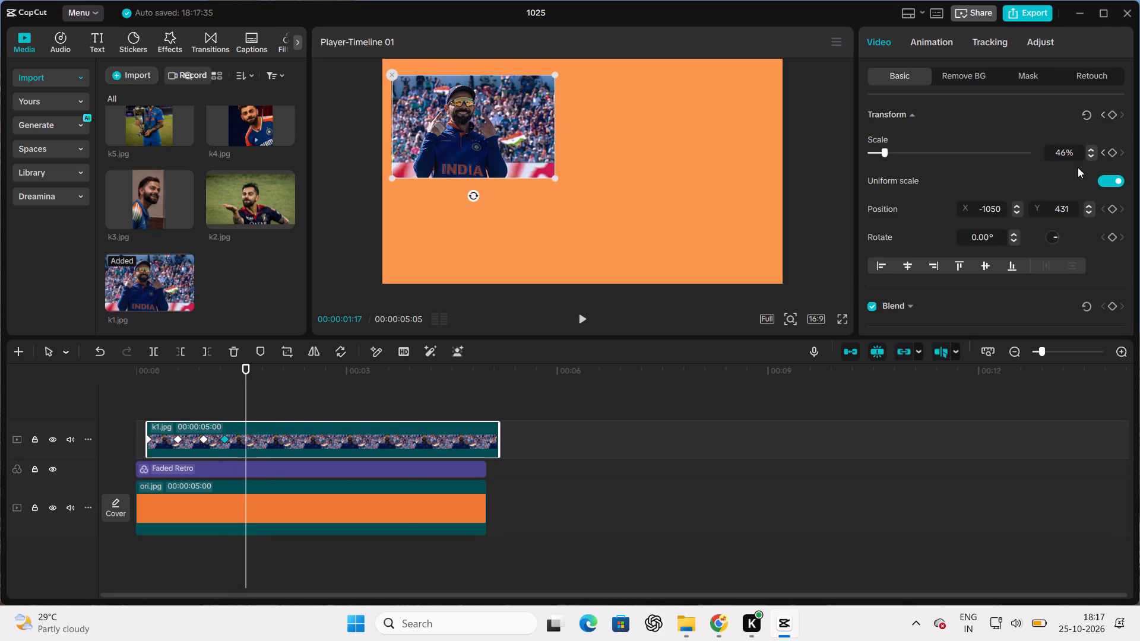
left_click(1110, 154)
left_click(1065, 155)
key("BackSpace")
key("8")
key("Return")
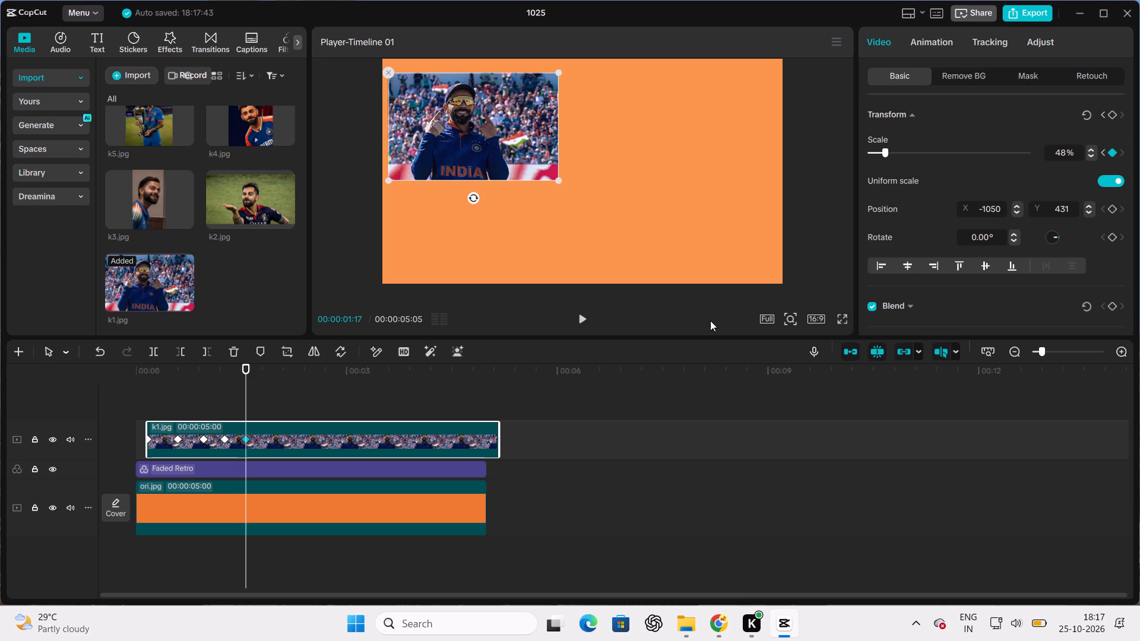
Trim the end of the k1.jpg clip to a duration of about 00:00:02:13.
left_click_drag(498, 448, 369, 455)
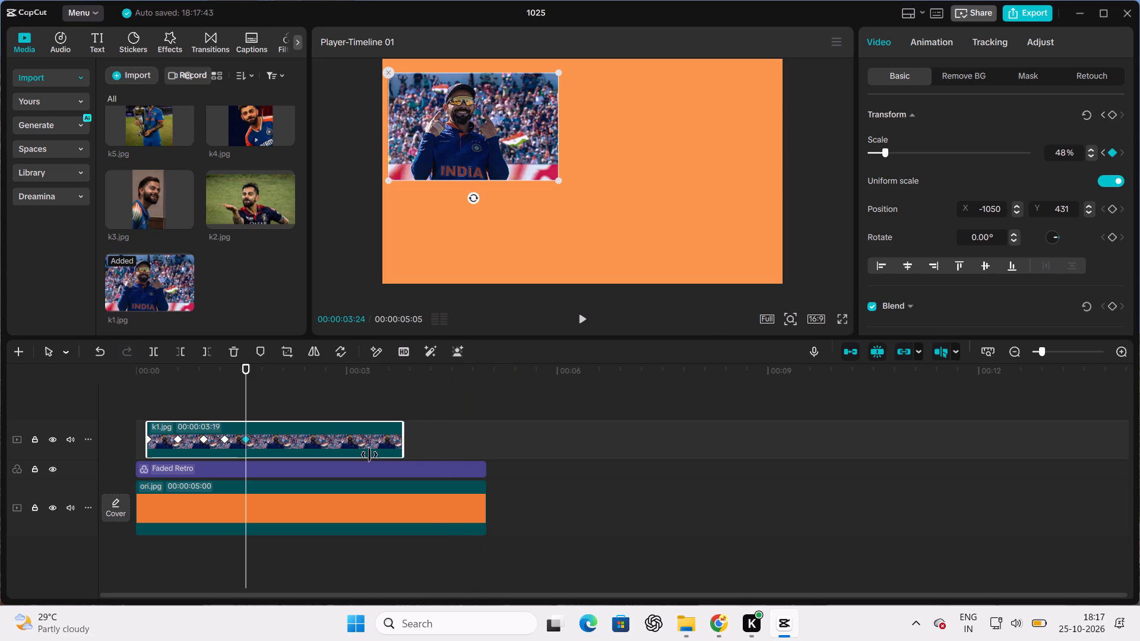
left_click_drag(369, 455, 315, 455)
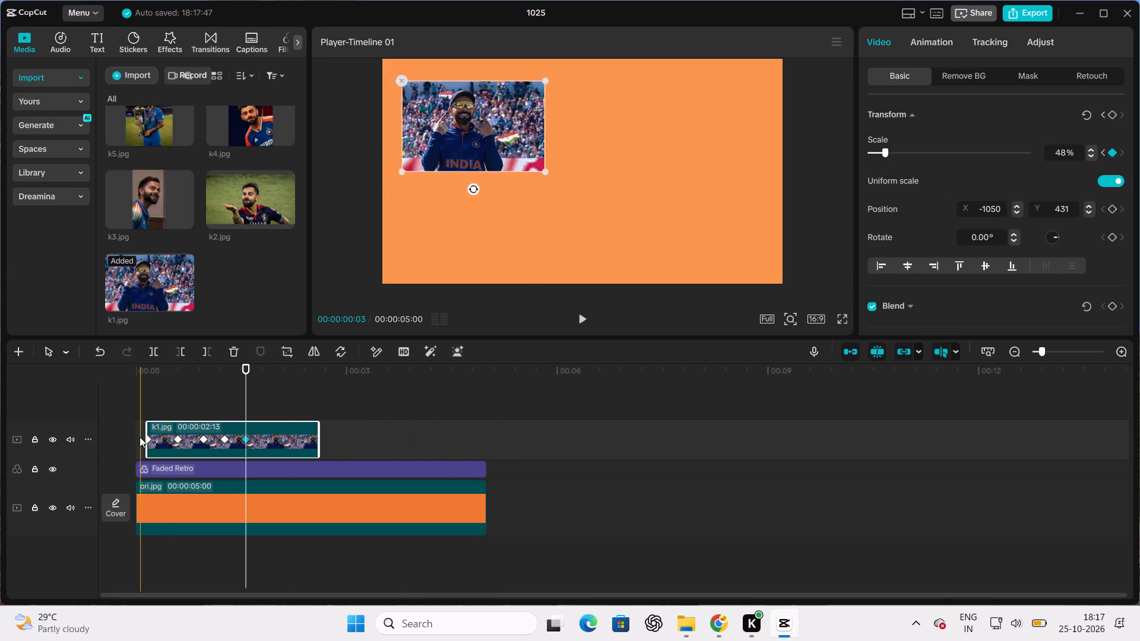
Play the video from the beginning to check k1.jpg's scale animation and clip length.
left_click(138, 409)
key("space")
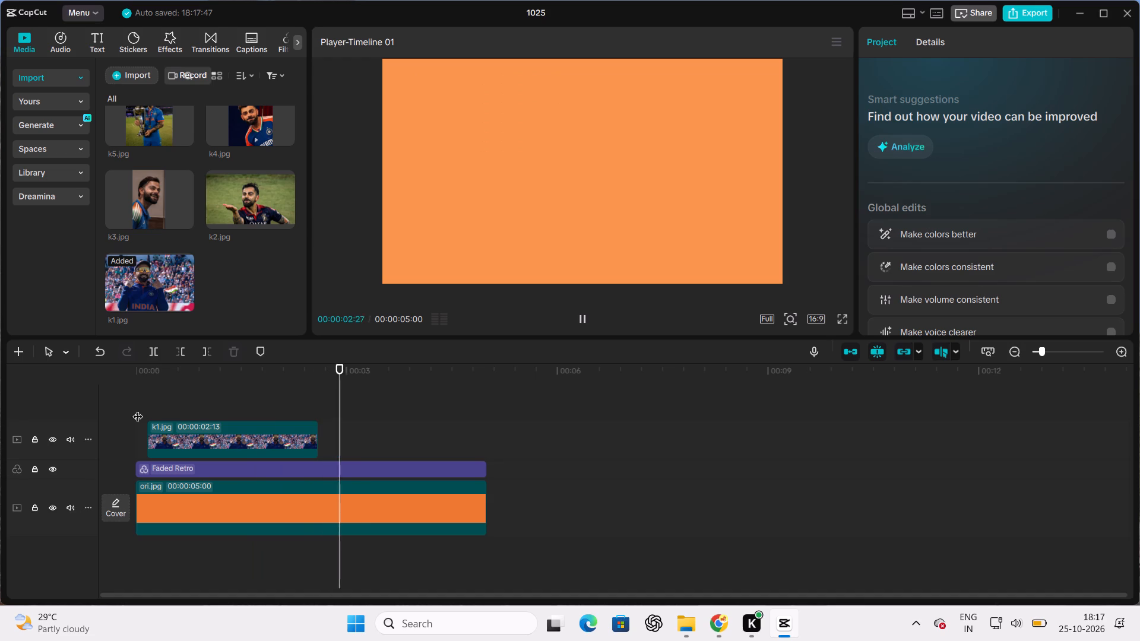
left_click(268, 408)
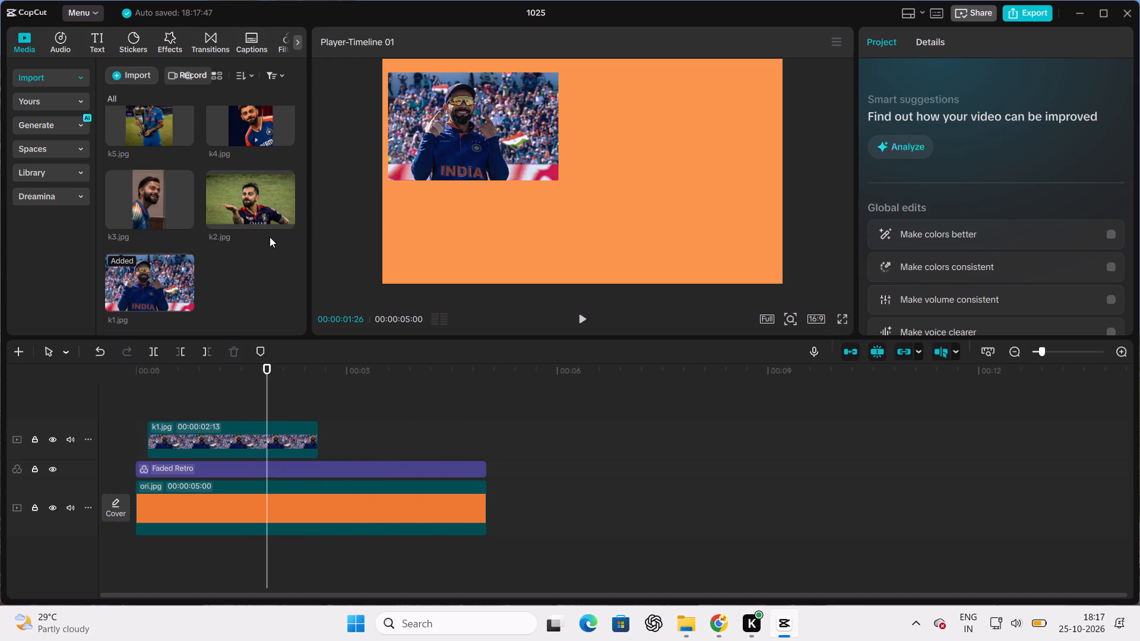
Add k2.jpg to the timeline on its own track between ori.jpg and the Faded Retro filter, starting at about 00:00:01:13.
left_click(286, 223)
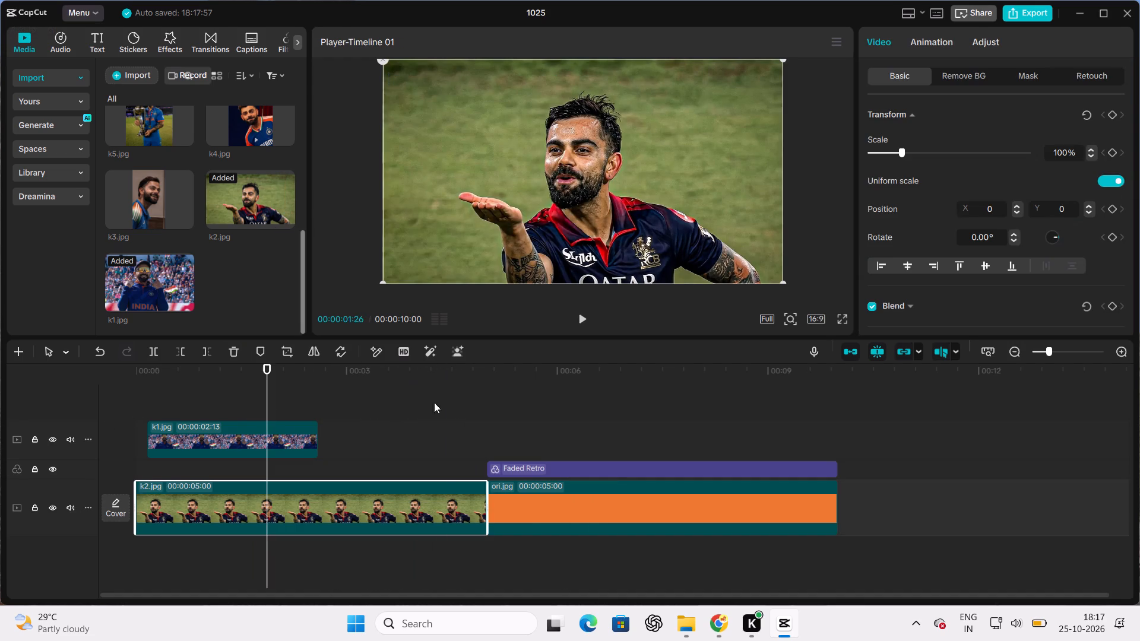
left_click_drag(364, 522, 372, 586)
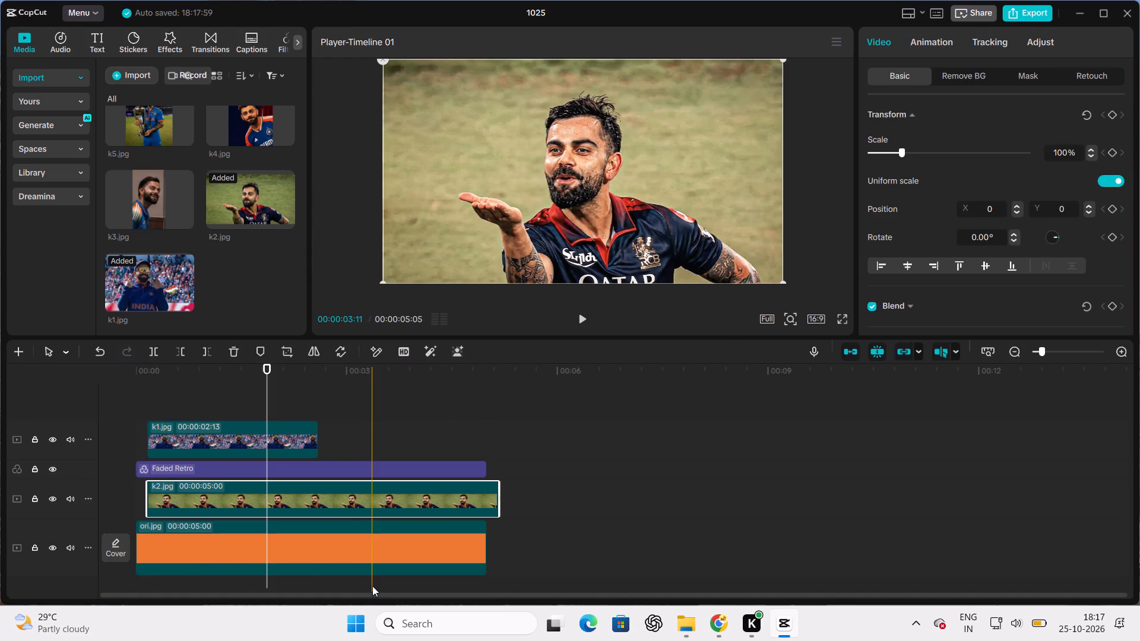
left_click_drag(319, 496, 340, 488)
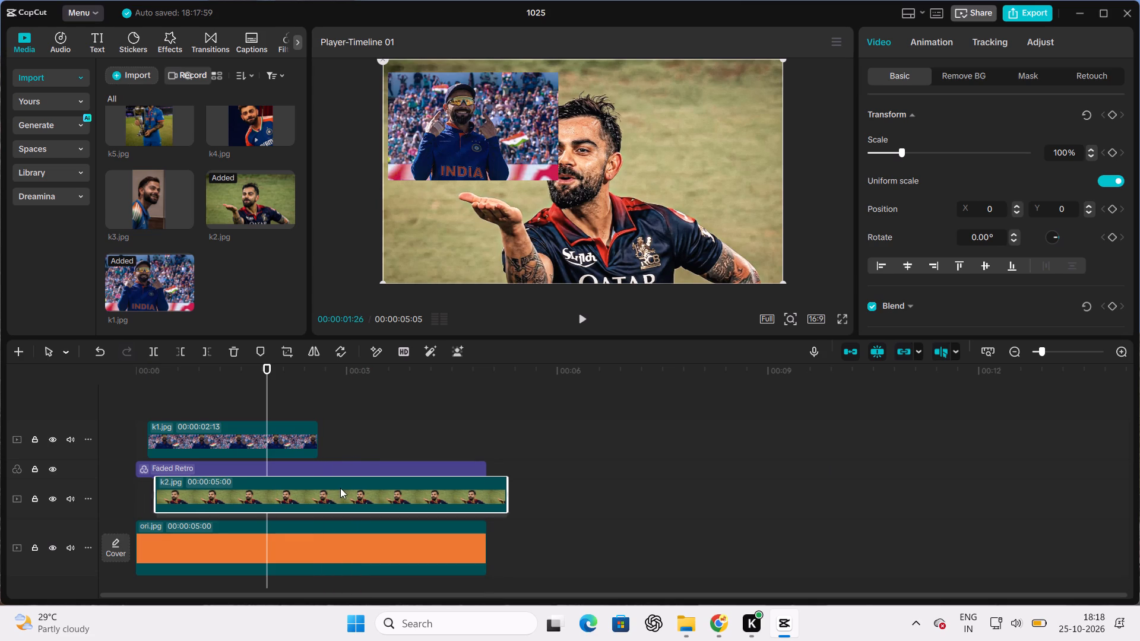
left_click_drag(340, 488, 402, 497)
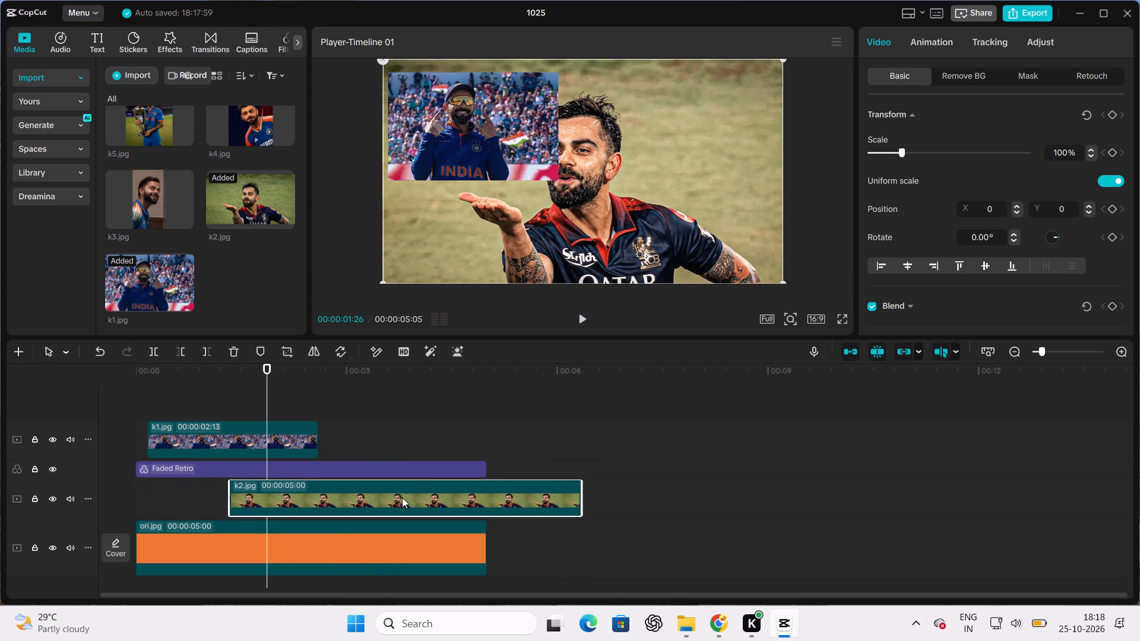
left_click_drag(402, 497, 403, 499)
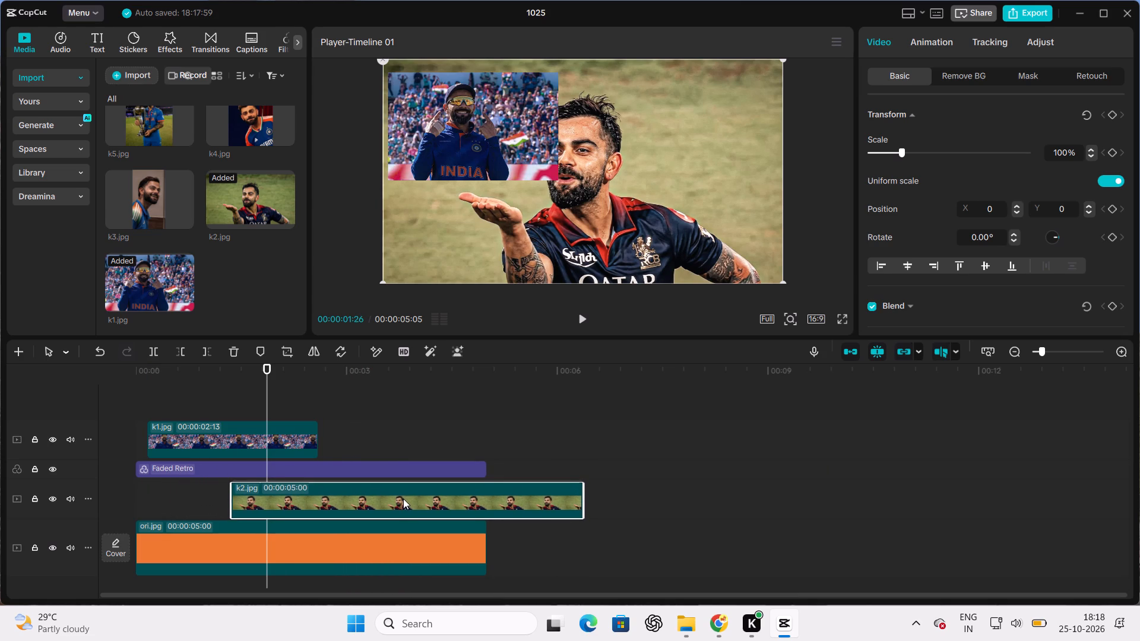
left_click_drag(403, 499, 408, 495)
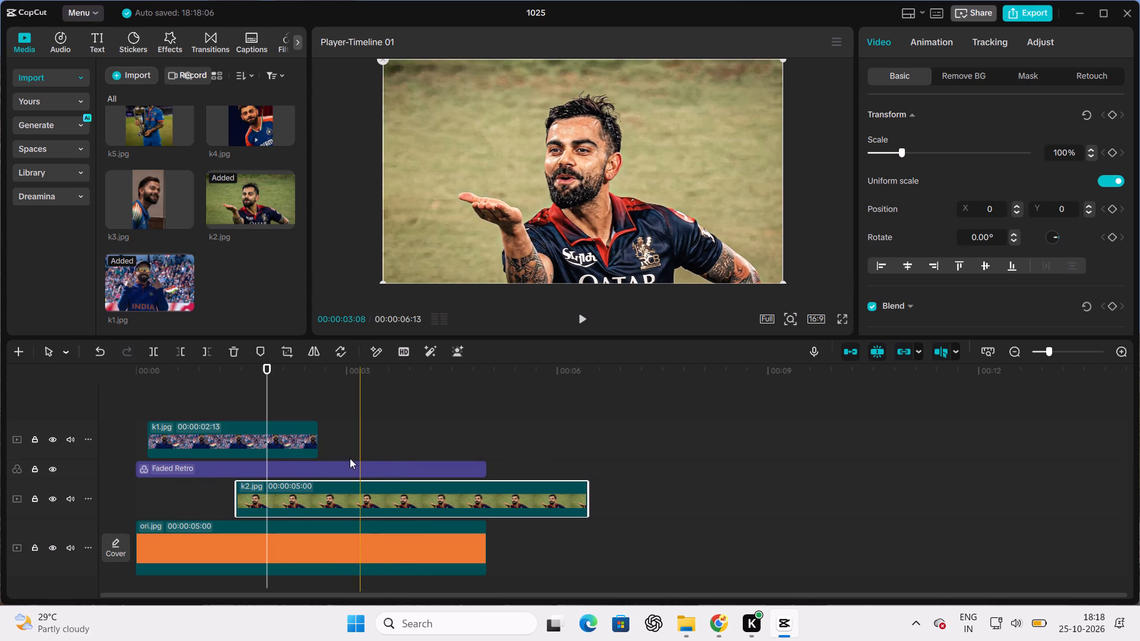
Trim the end of the k2.jpg clip to a duration of about 00:00:01:19.
left_click_drag(586, 494, 581, 494)
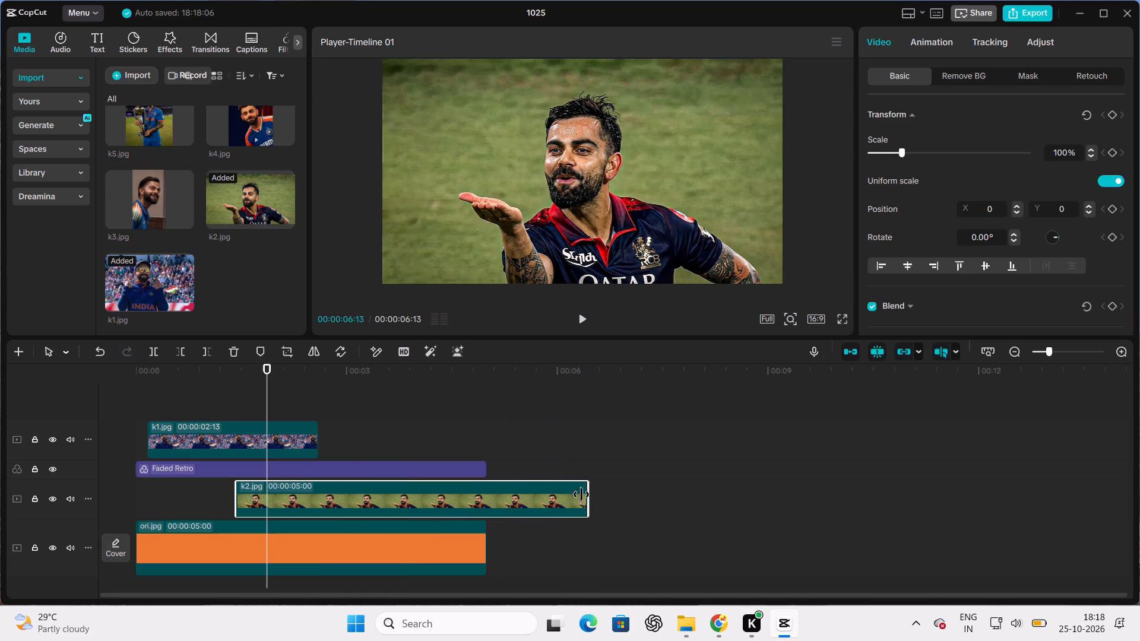
left_click_drag(581, 494, 350, 500)
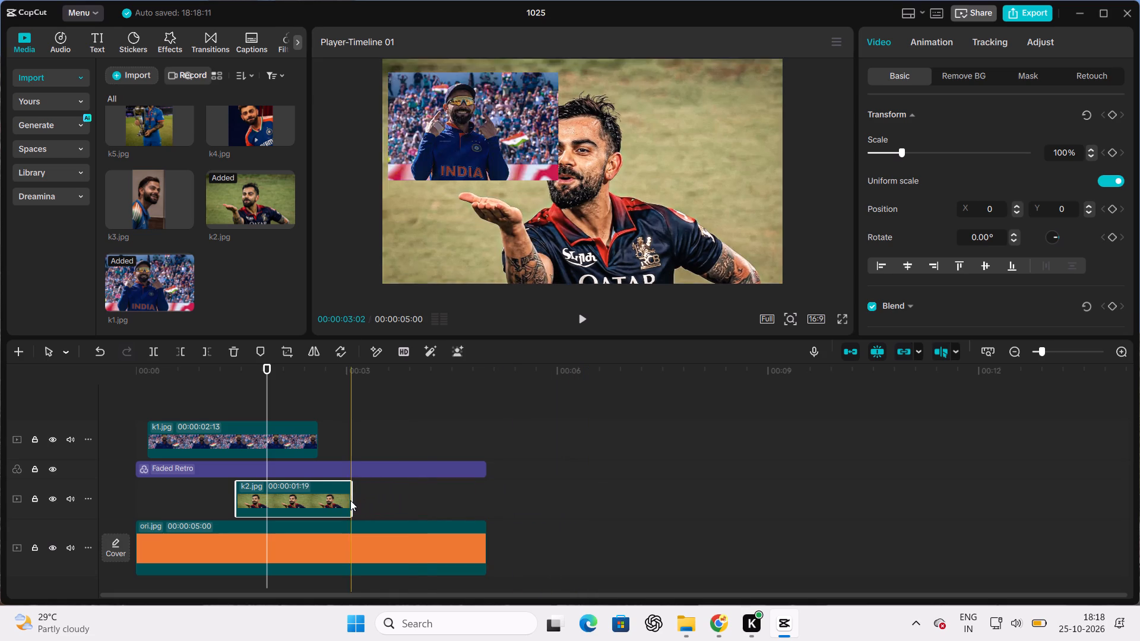
Extend the end of the k1.jpg clip to a duration of 00:00:02:27, in line with the end of k2.jpg.
left_click(310, 437)
left_click(325, 435)
left_click(319, 434)
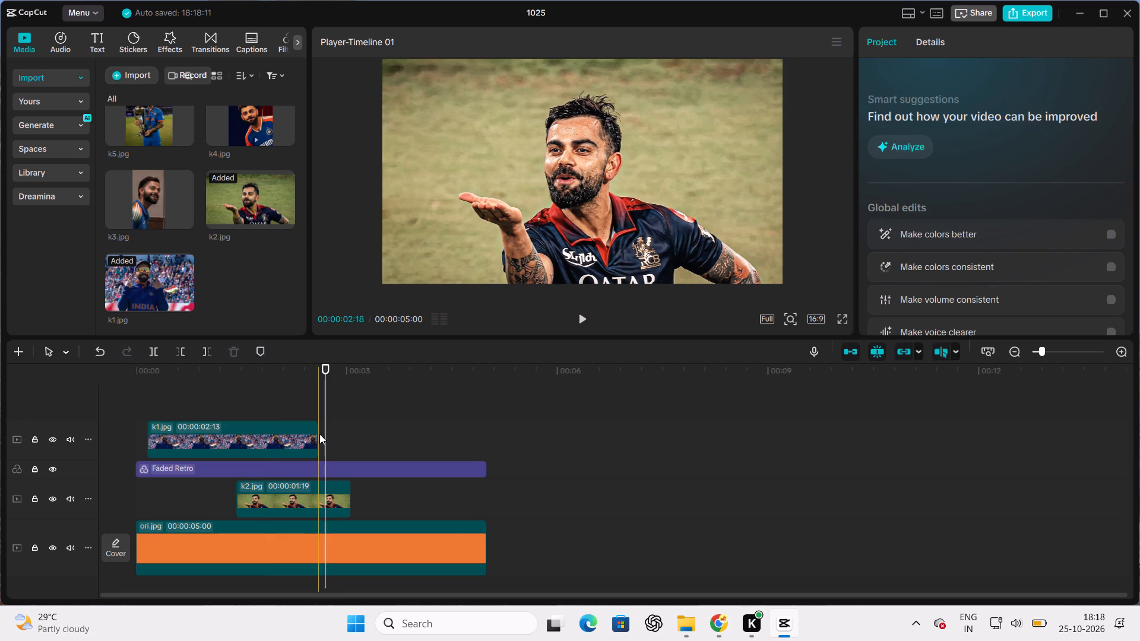
left_click(311, 431)
left_click_drag(317, 431, 351, 430)
Set the k2.jpg clip's scale to 40%.
left_click(326, 515)
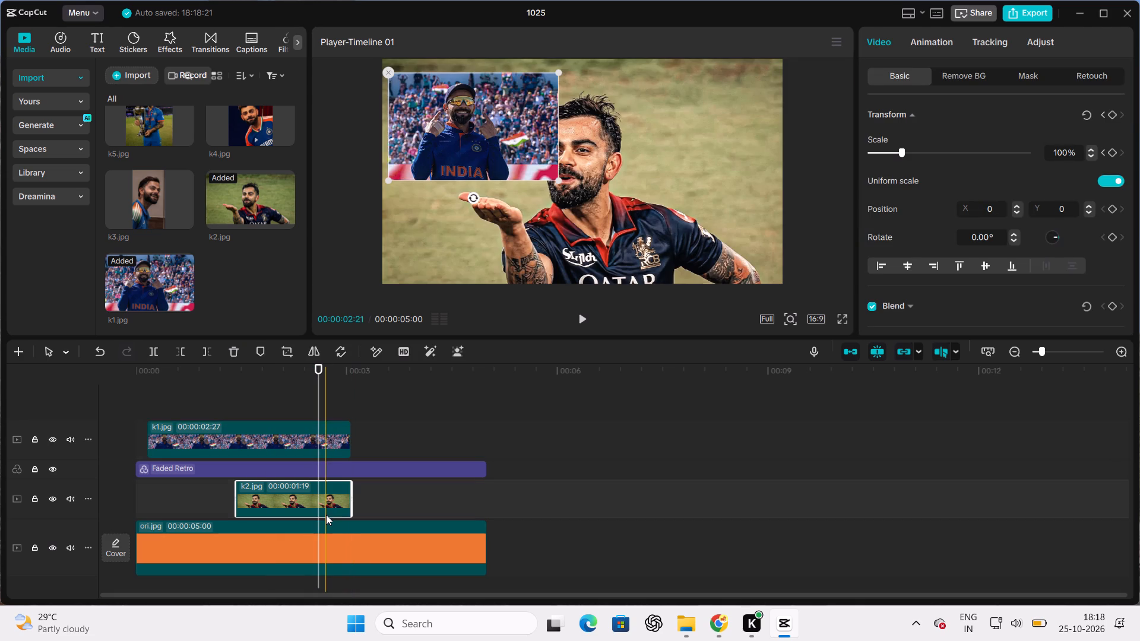
left_click(1060, 150)
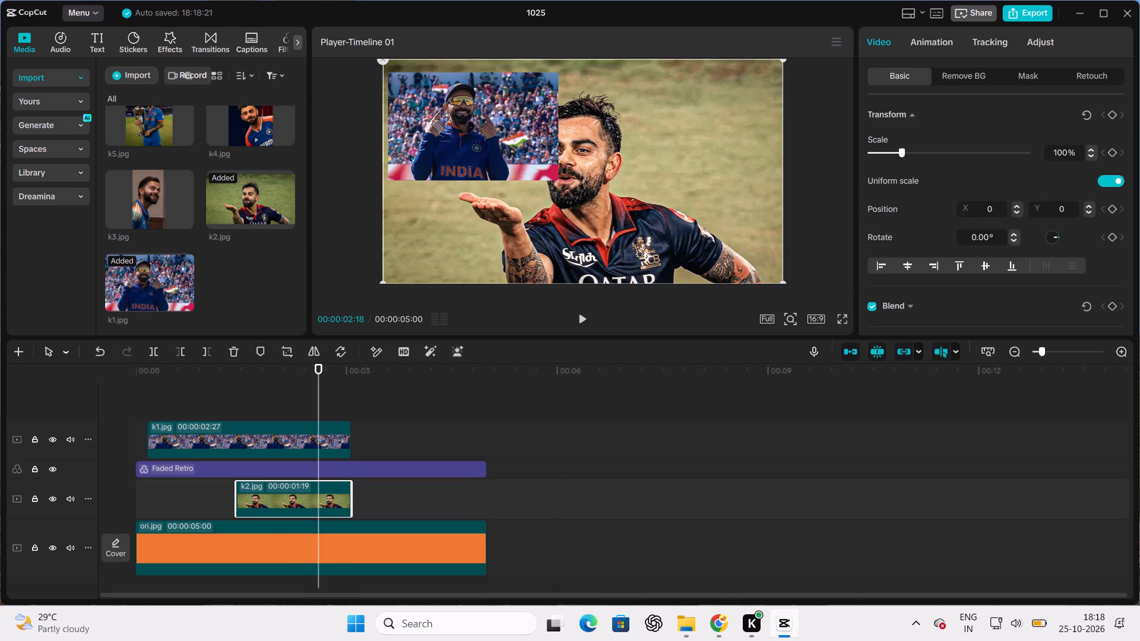
key("BackSpace")
key("BackSpace")
key("4")
key("Return")
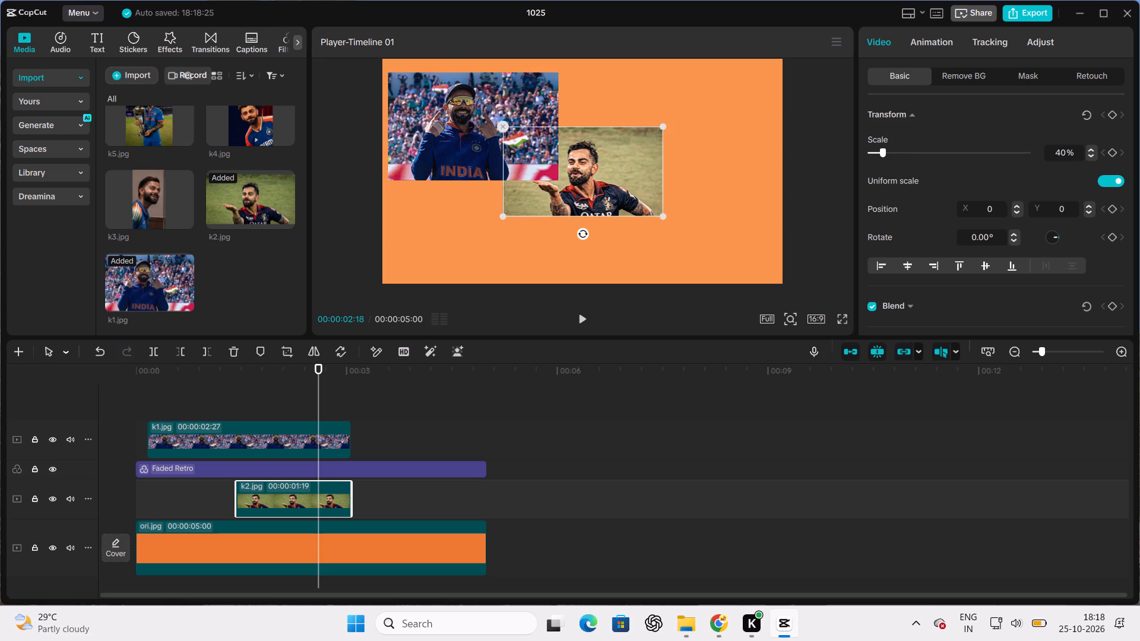
Move the k2.jpg photo in the preview down and right of centre, to about X 409, Y -260.
left_click_drag(622, 176, 648, 140)
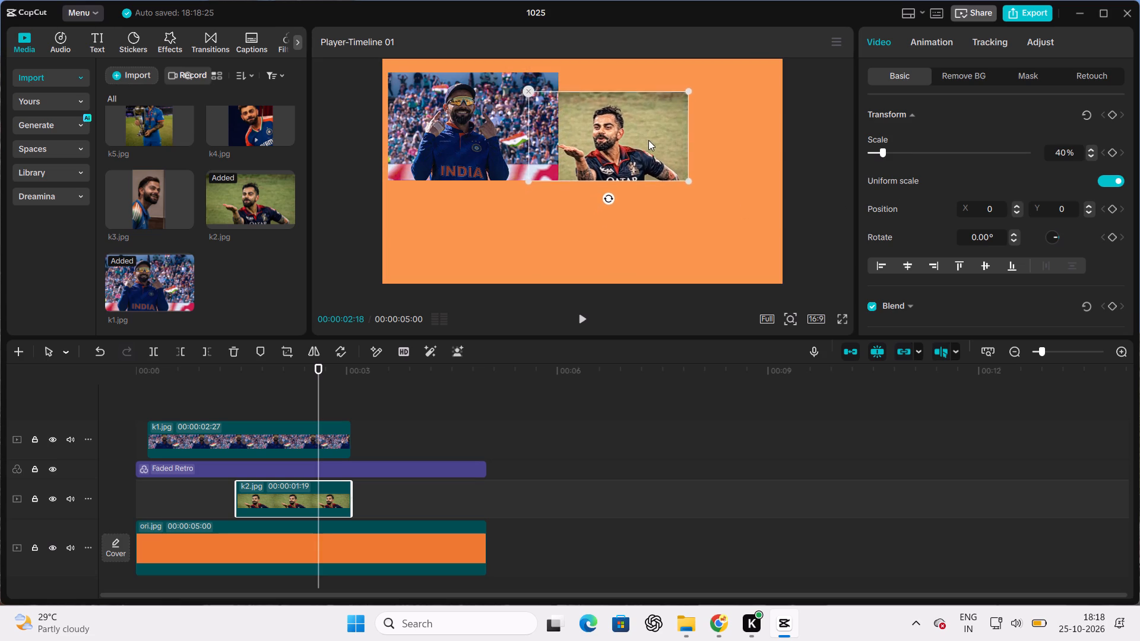
left_click_drag(648, 140, 664, 203)
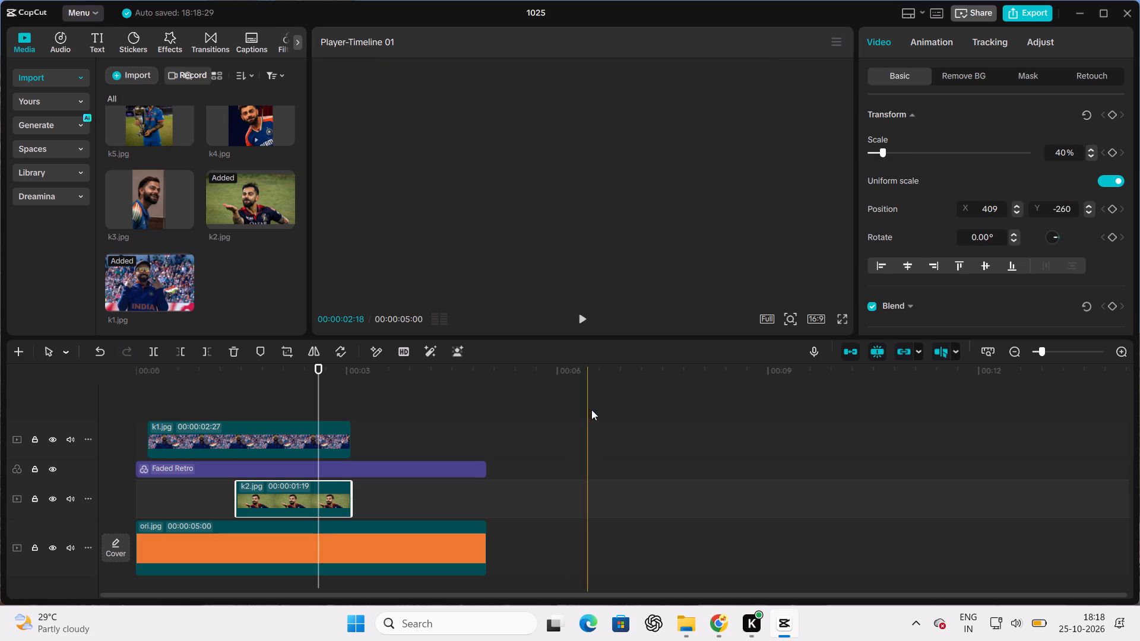
Select the k1.jpg clip on the timeline to view its scale and position settings.
left_click(323, 433)
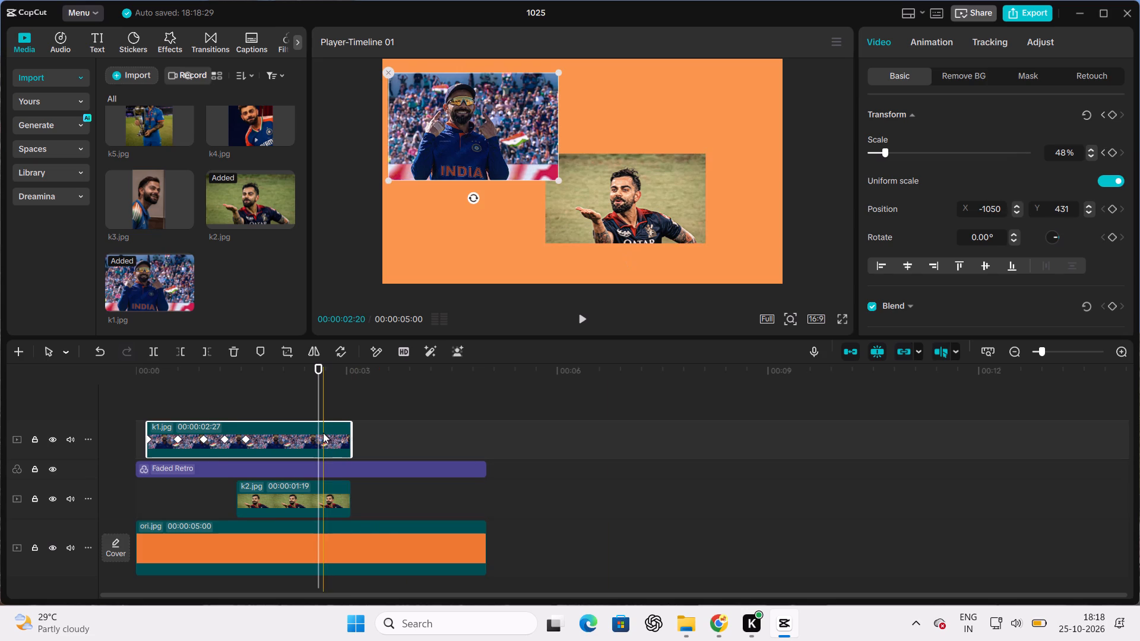
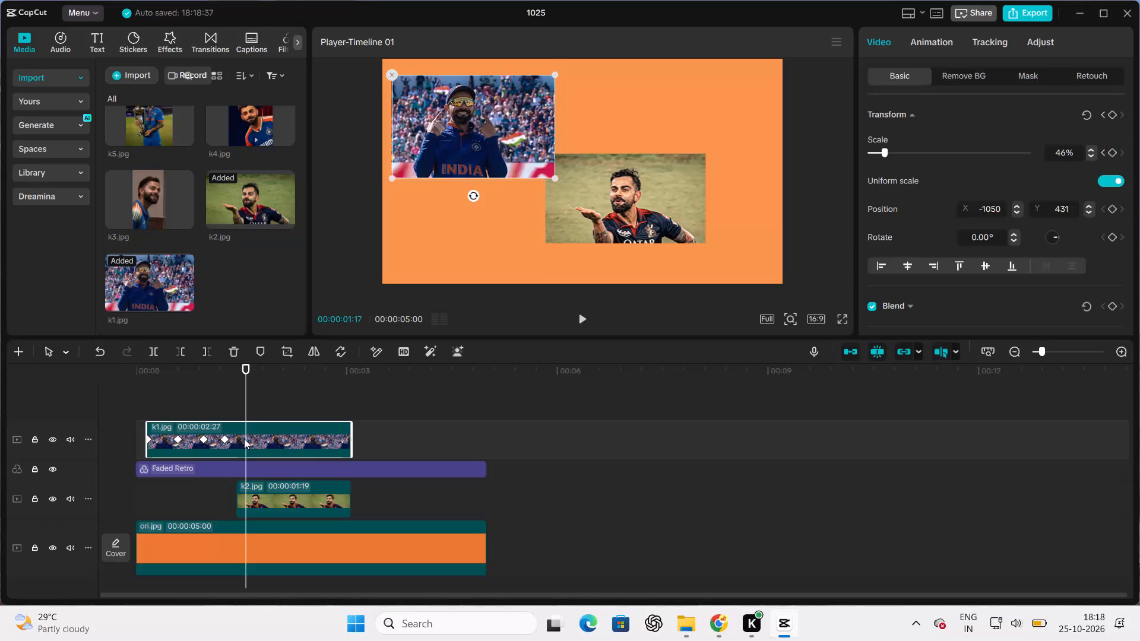
Delete all four scale keyframes from the k1.jpg clip on the timeline.
left_click(226, 439)
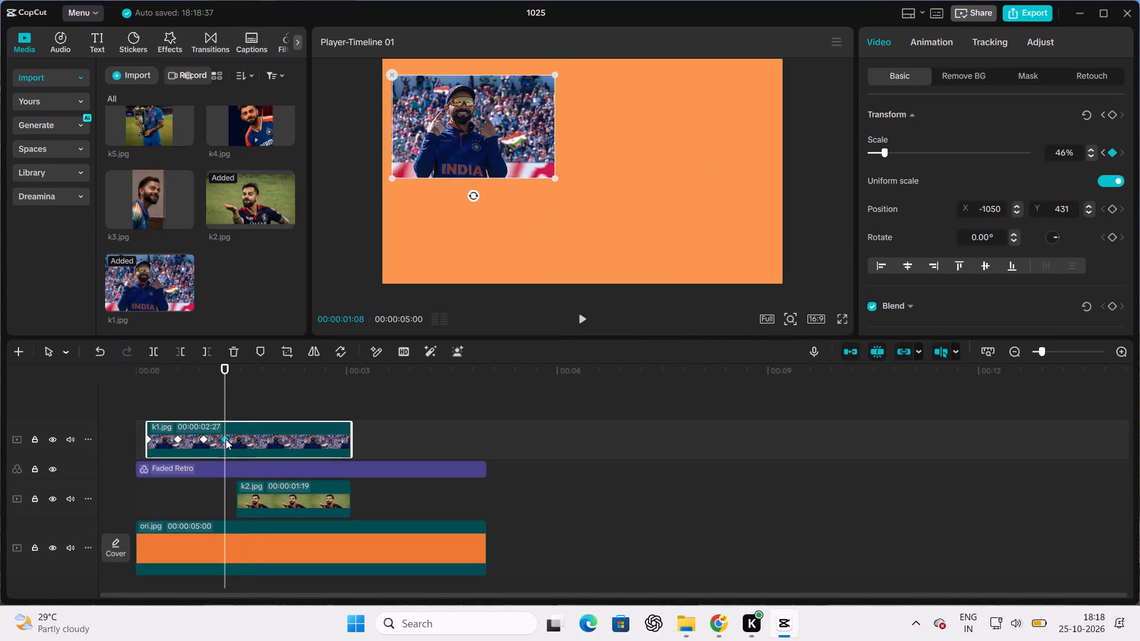
key("Delete")
left_click(205, 440)
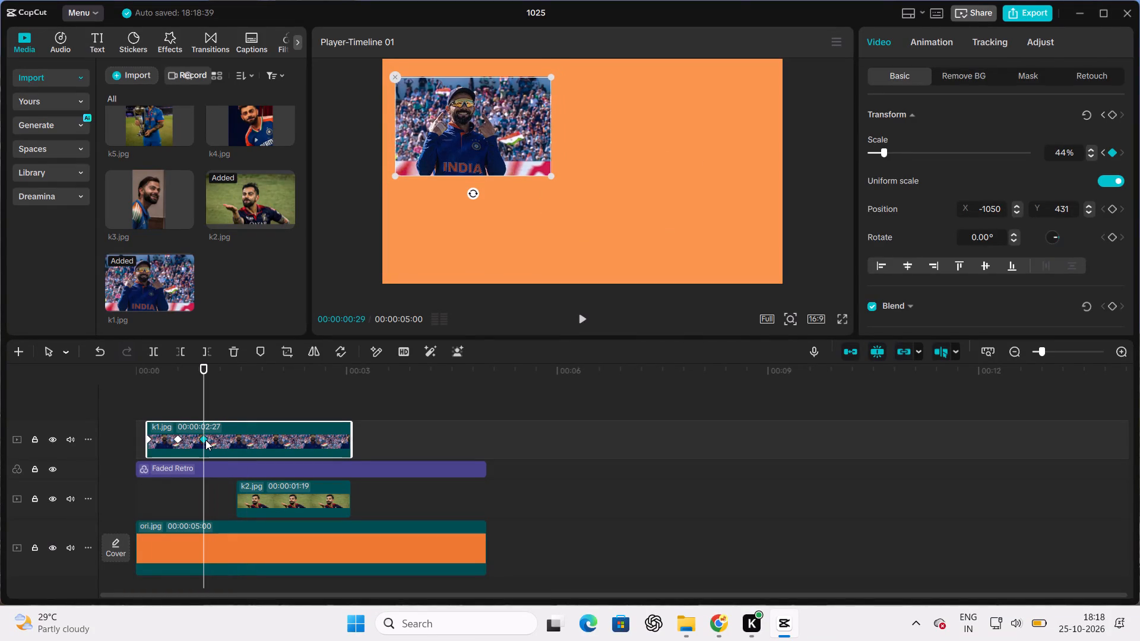
key("Delete")
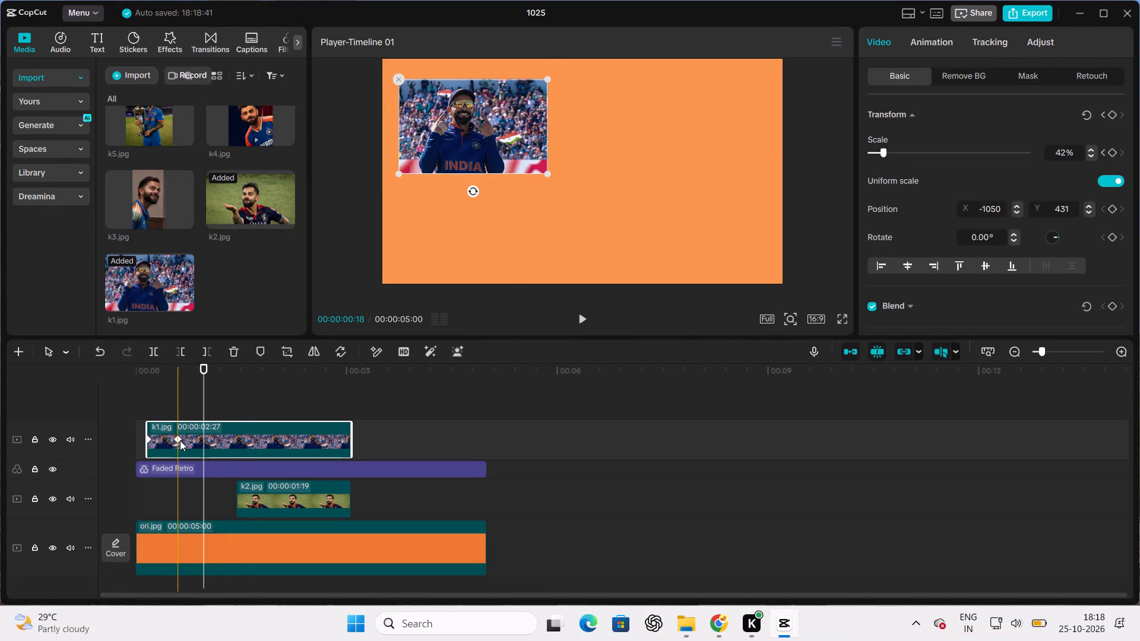
left_click(180, 440)
key("Delete")
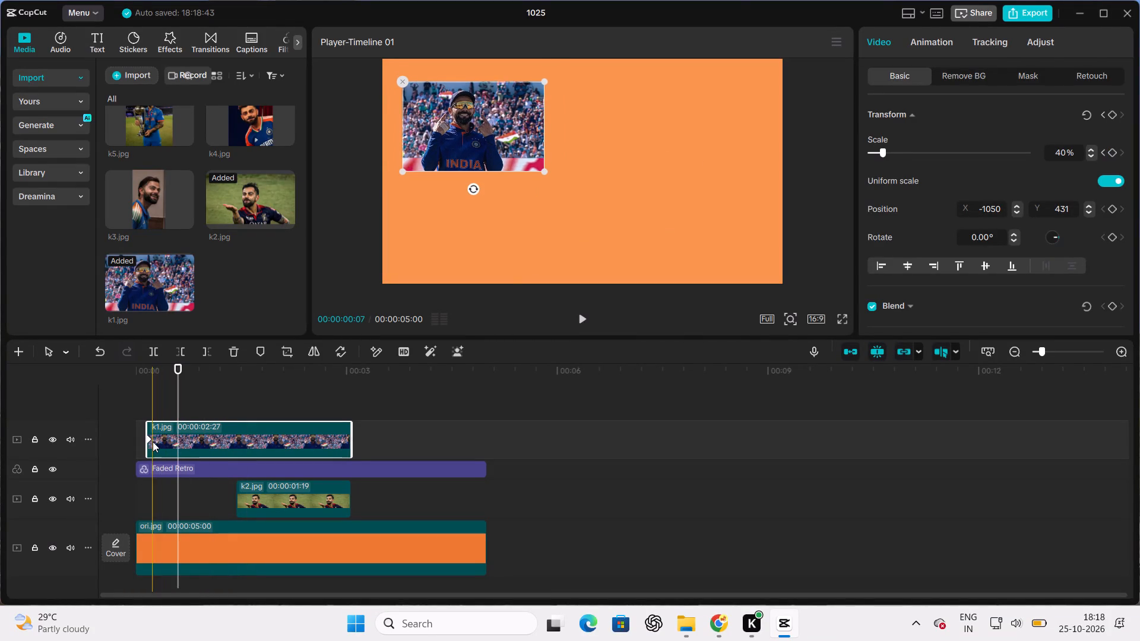
left_click(150, 438)
key("Delete")
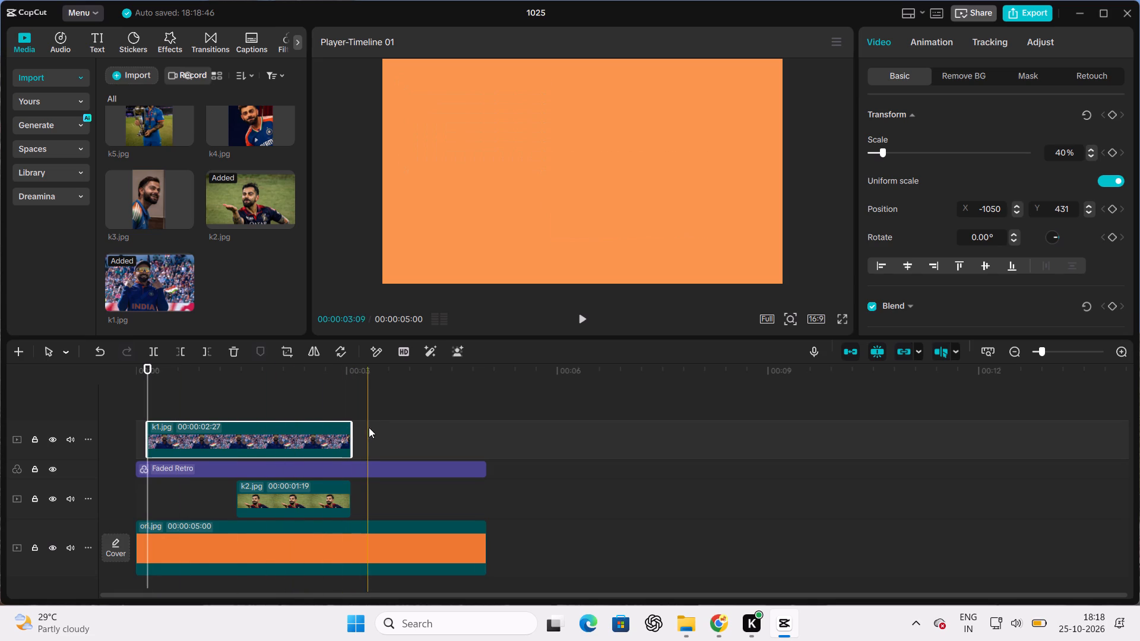
Play the timeline from the start to check how the k1.jpg and k2.jpg photos appear.
left_click(127, 391)
key("space")
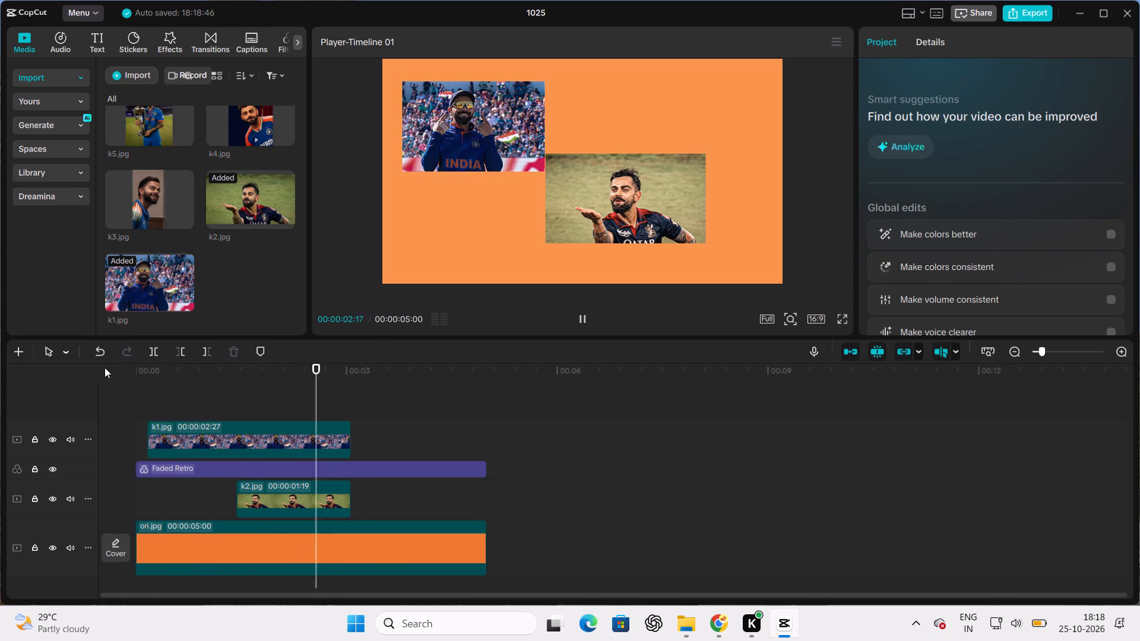
key("space")
Shift the k2.jpg clip earlier on its track so that it starts at about the 1-second mark.
left_click(262, 487)
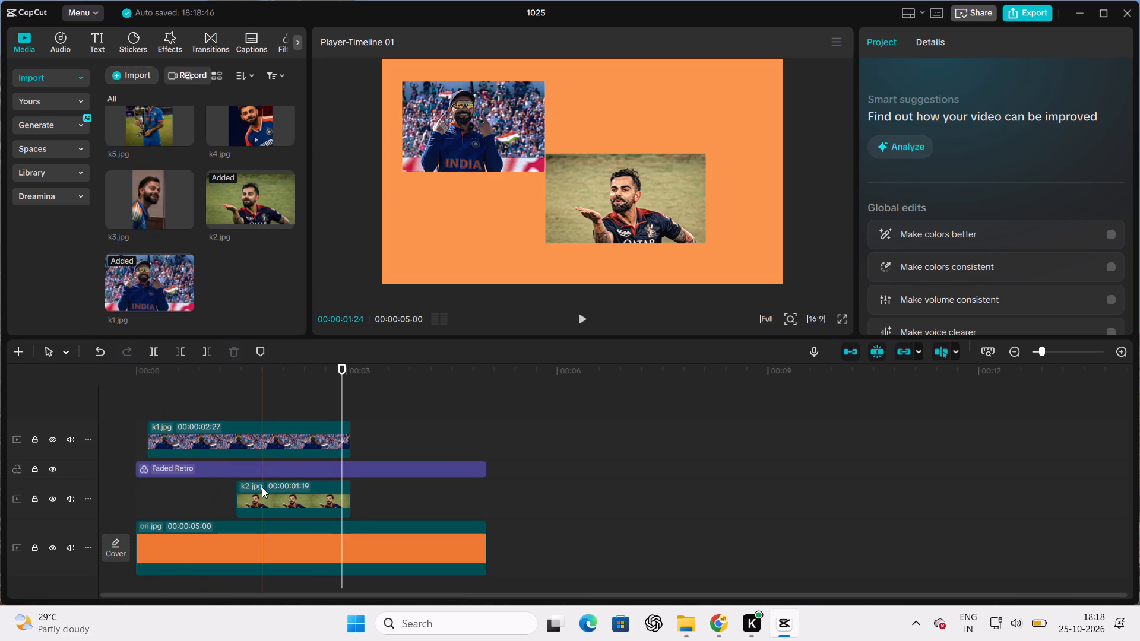
left_click_drag(262, 487, 228, 487)
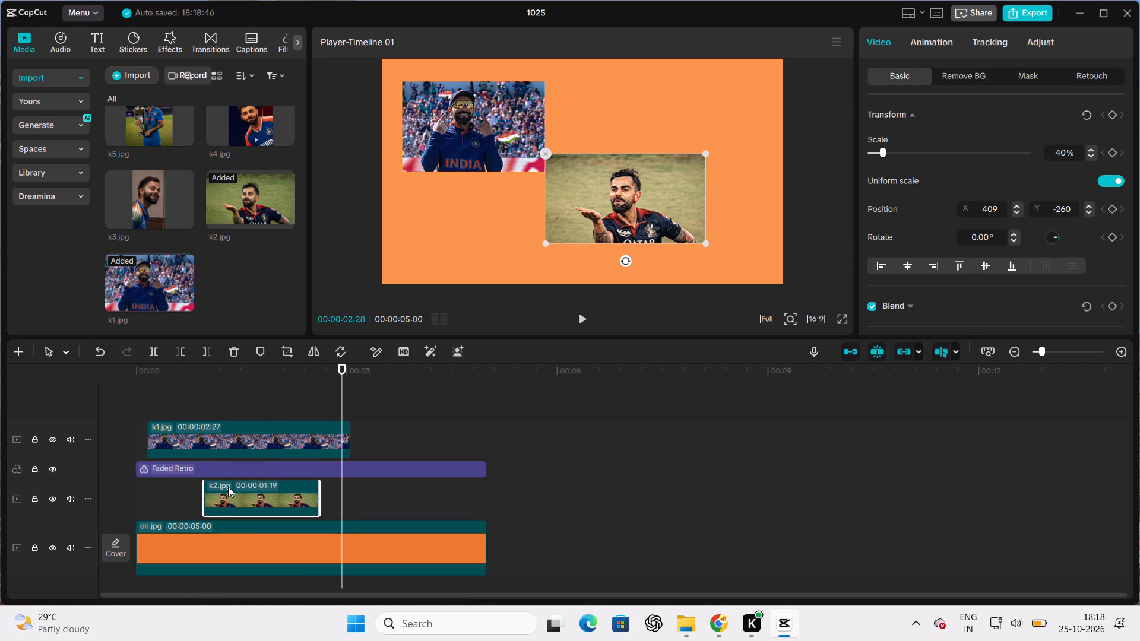
left_click_drag(228, 487, 230, 487)
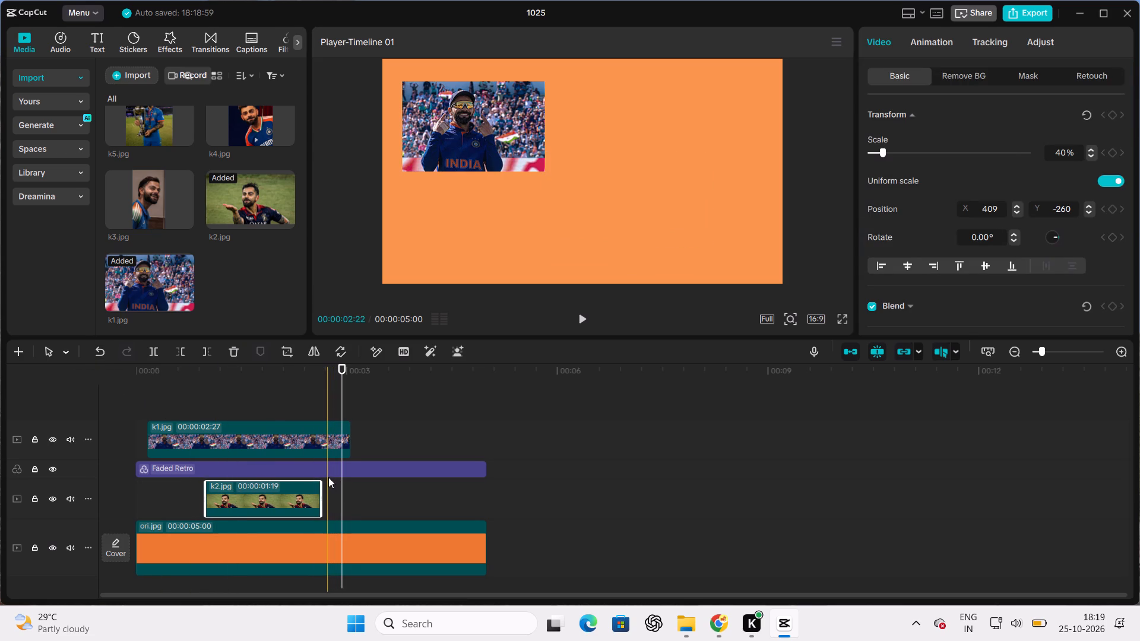
Add k3.jpg from the media library as an overlay on its own track, starting just after the end of k2.jpg.
left_click(328, 477)
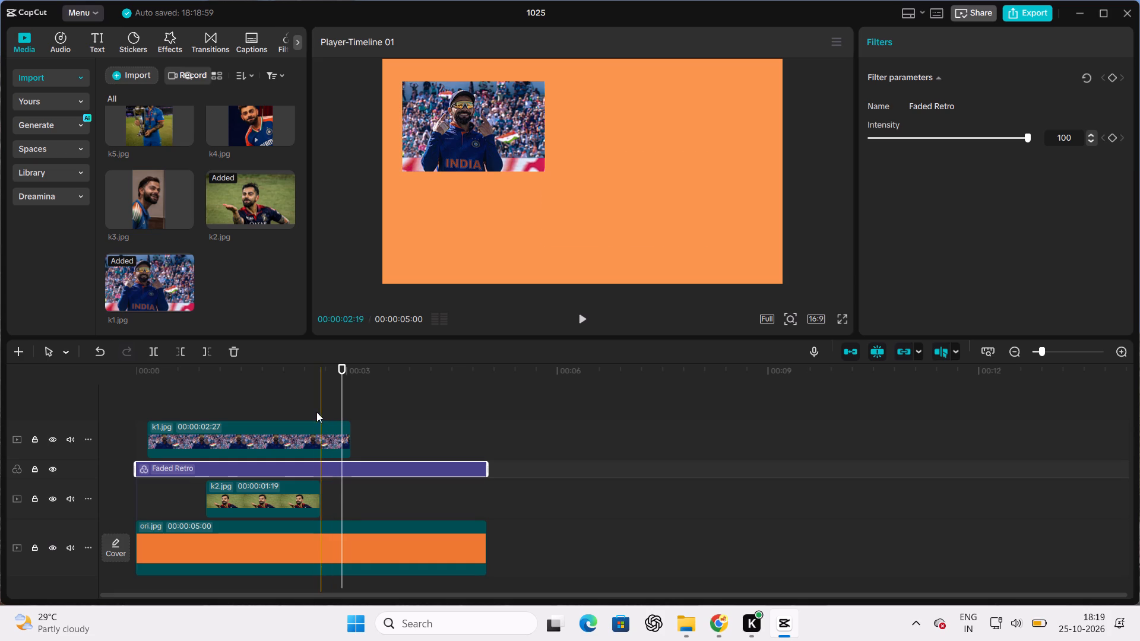
left_click(315, 405)
left_click(322, 404)
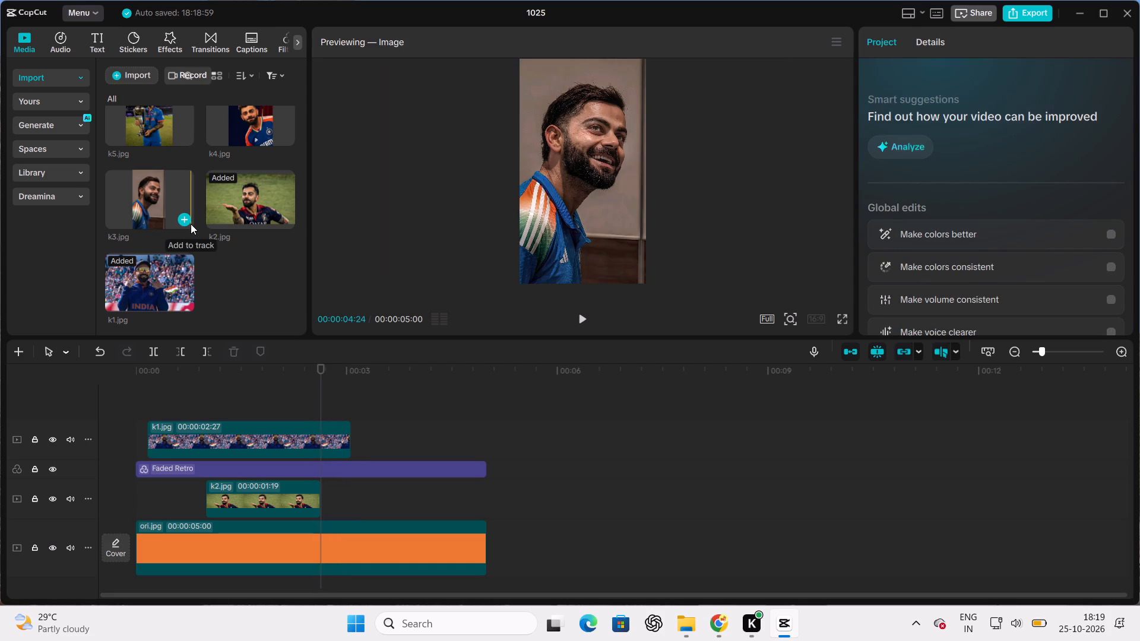
left_click(191, 224)
left_click_drag(604, 553, 430, 511)
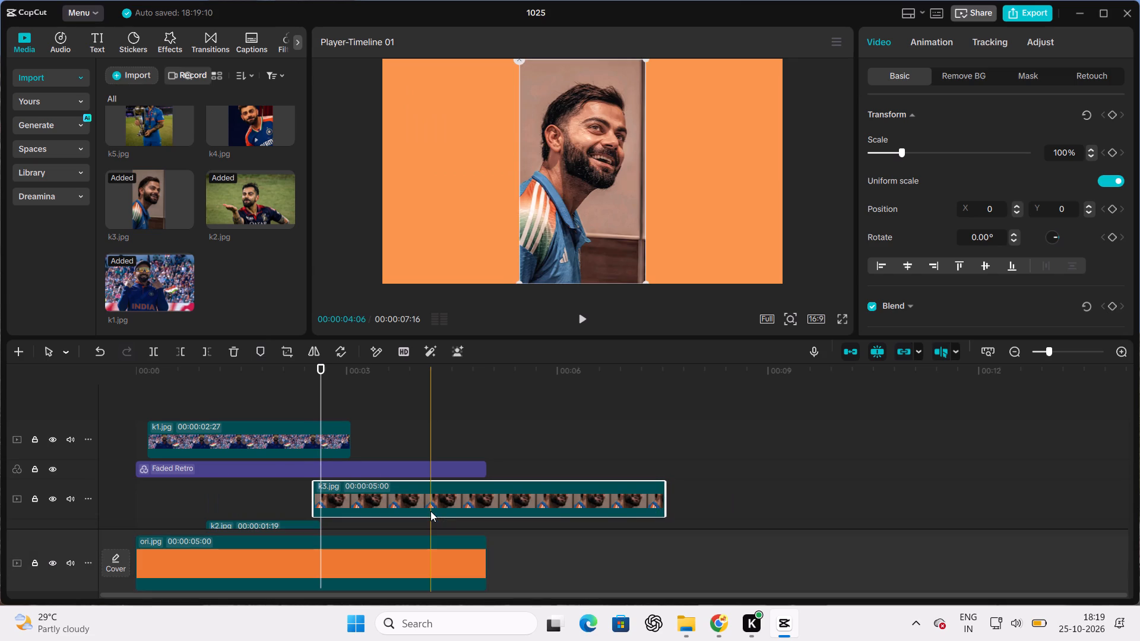
scroll(430, 521, "down", 1)
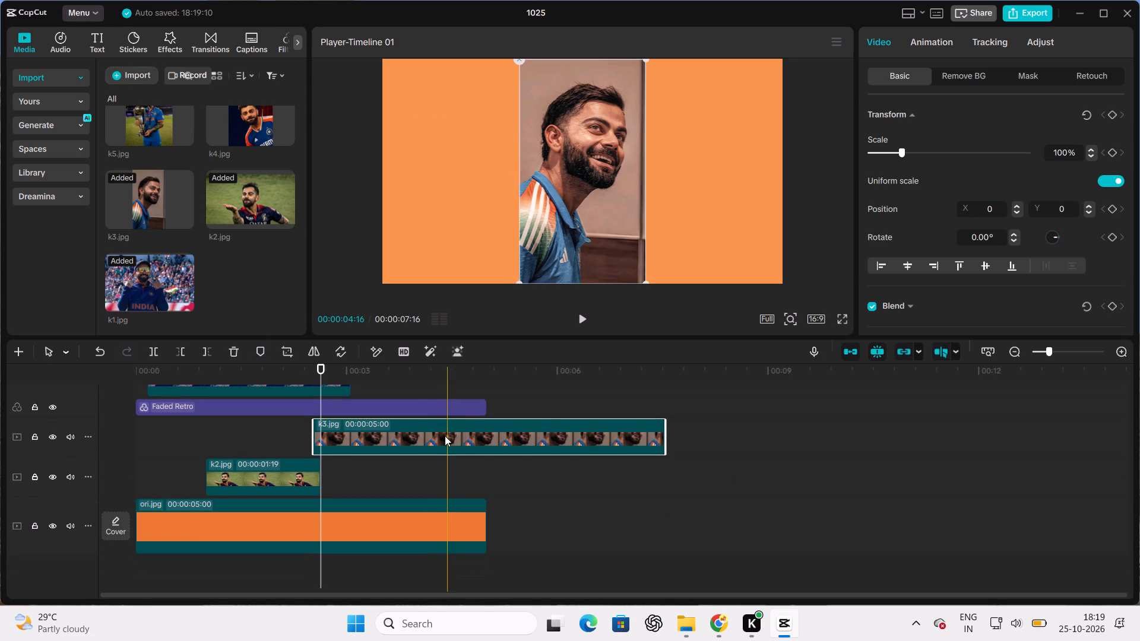
left_click_drag(443, 435, 453, 436)
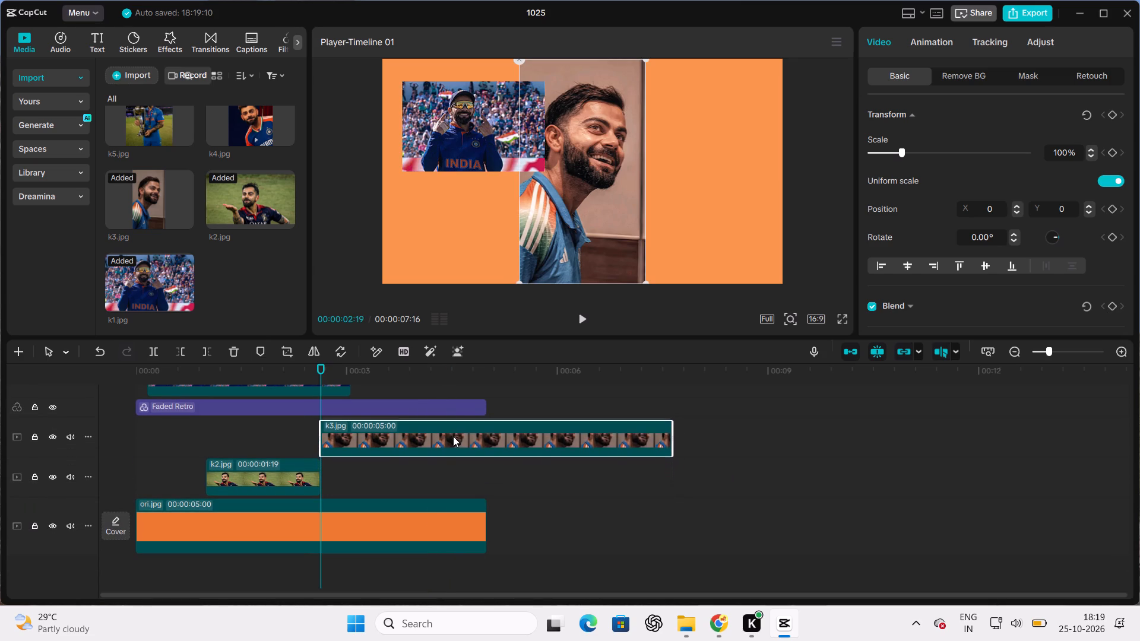
left_click_drag(453, 436, 455, 436)
Trim the end of the k3.jpg clip to a duration of 00:00:01:17.
scroll(455, 436, "up", 1)
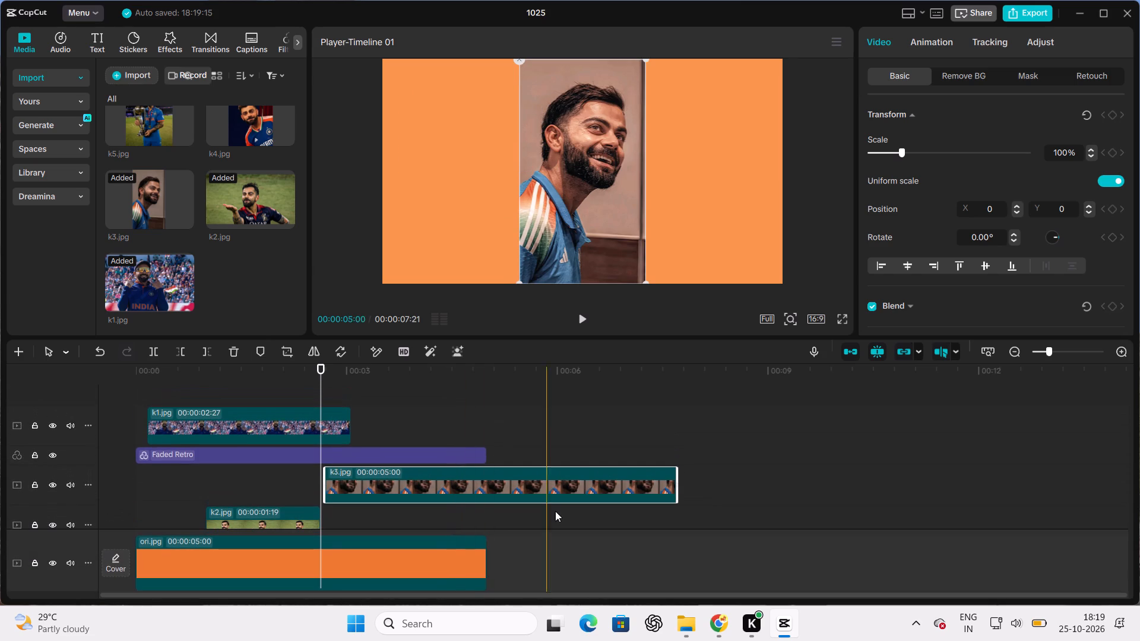
left_click_drag(677, 483, 498, 489)
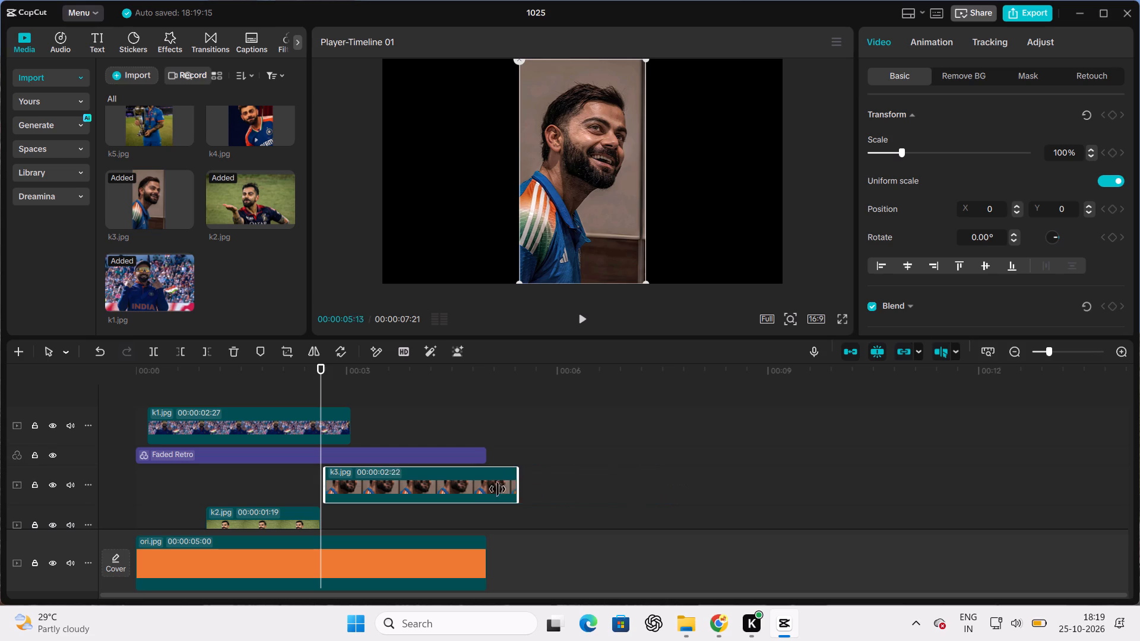
left_click_drag(498, 489, 433, 485)
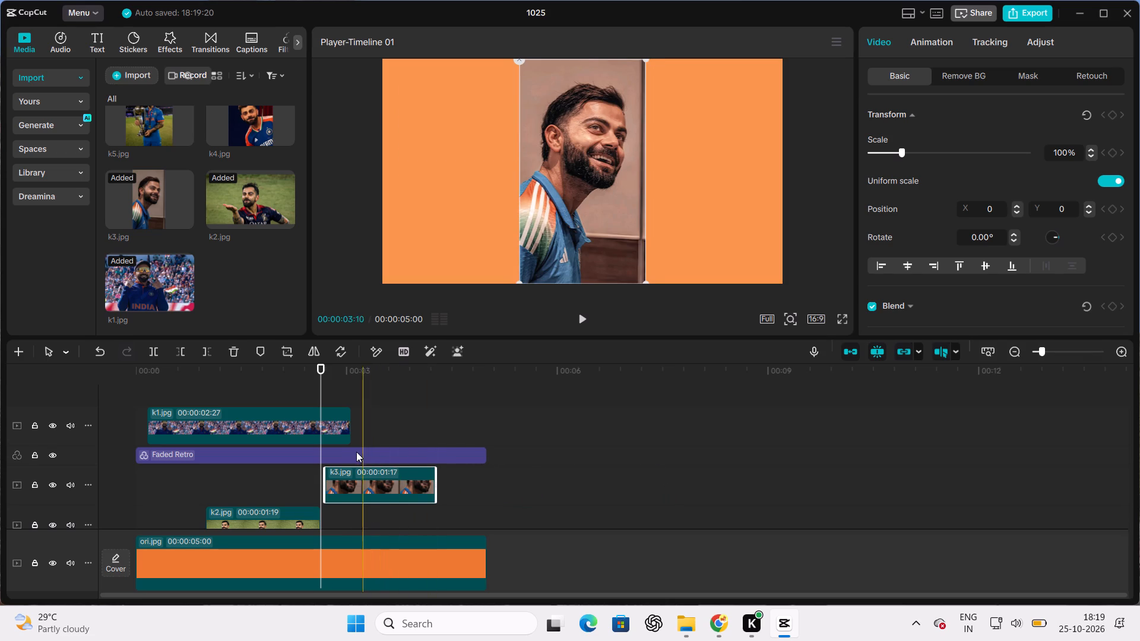
Extend the end of the k1.jpg clip to a duration of 00:00:04:03, in line with the end of k3.jpg.
left_click(352, 424)
left_click(337, 416)
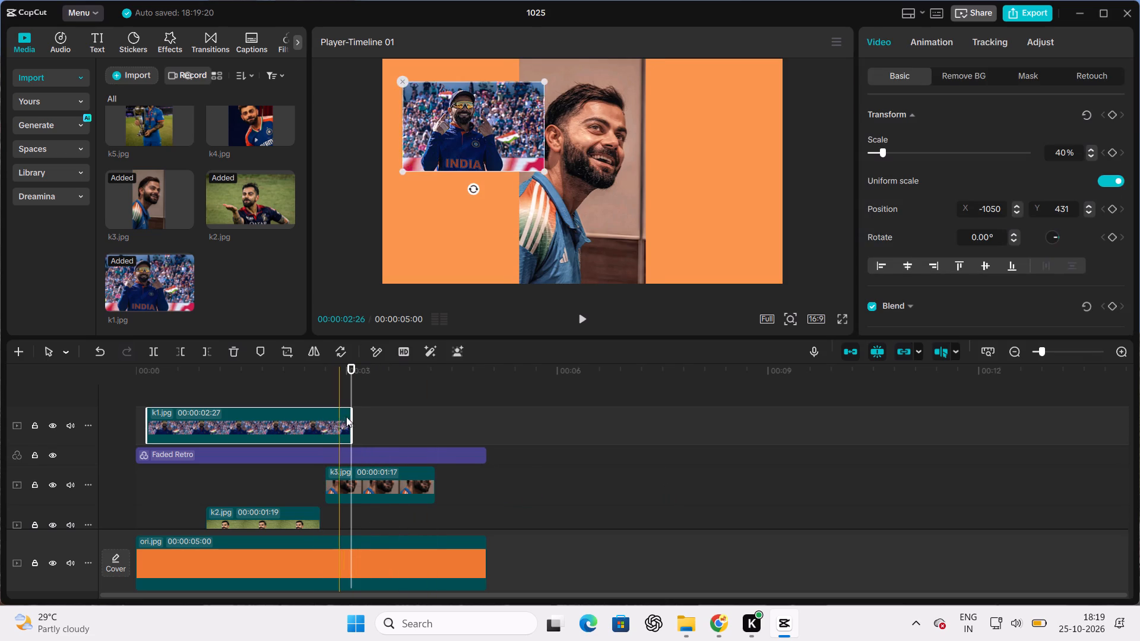
left_click_drag(353, 418, 429, 417)
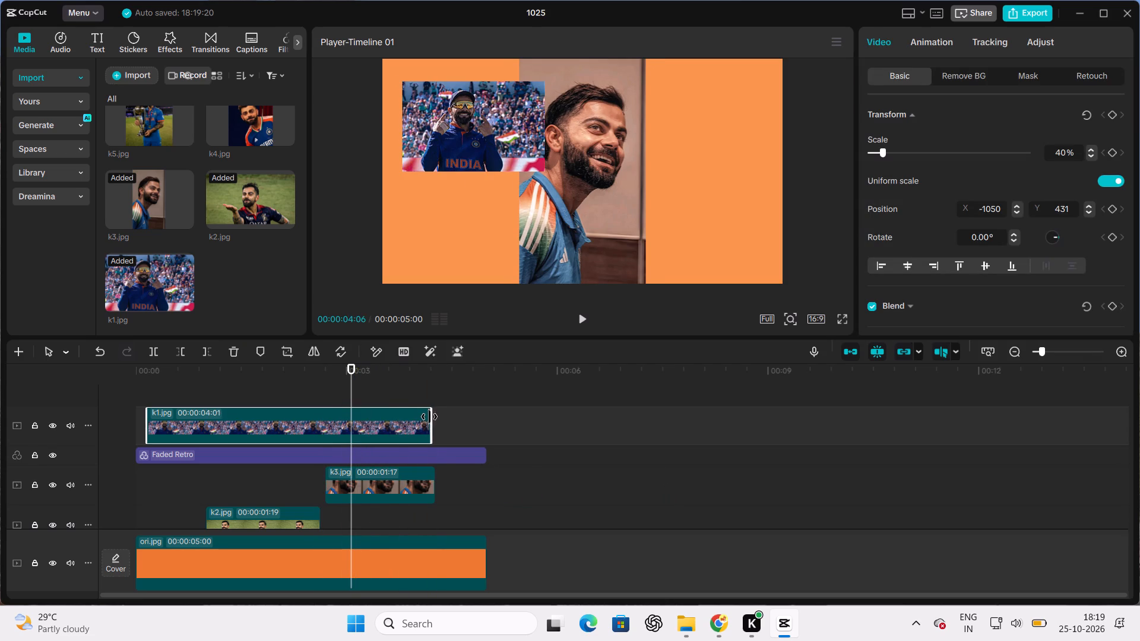
left_click_drag(429, 417, 432, 417)
Extend the end of the k2.jpg clip to a duration of 00:00:03:08, in line with the end of k3.jpg.
scroll(432, 417, "down", 1)
left_click(300, 480)
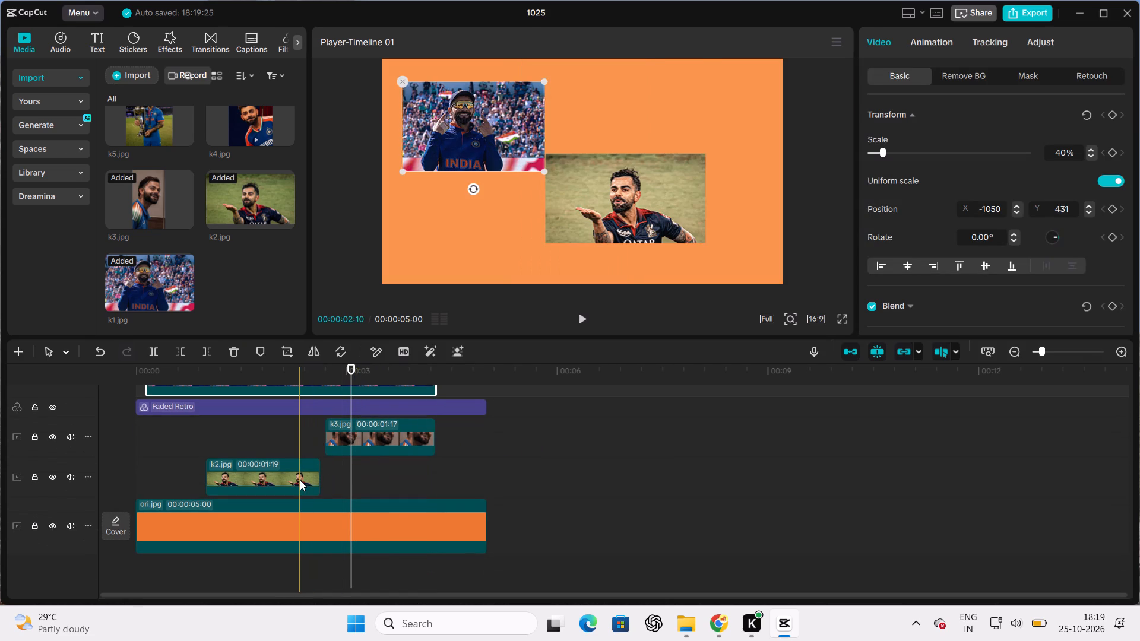
left_click_drag(319, 475, 432, 477)
Move the k2.jpg photo into the lower-right corner of the video frame, to about X 1152, Y -648.
scroll(411, 452, "up", 1)
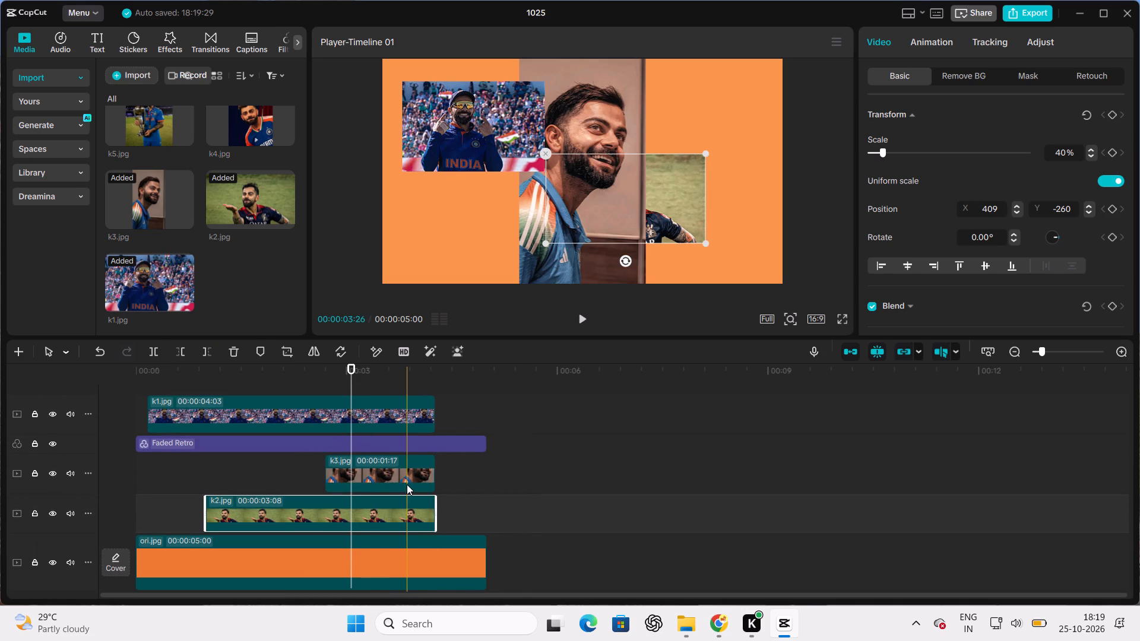
left_click(406, 501)
left_click_drag(664, 228, 746, 251)
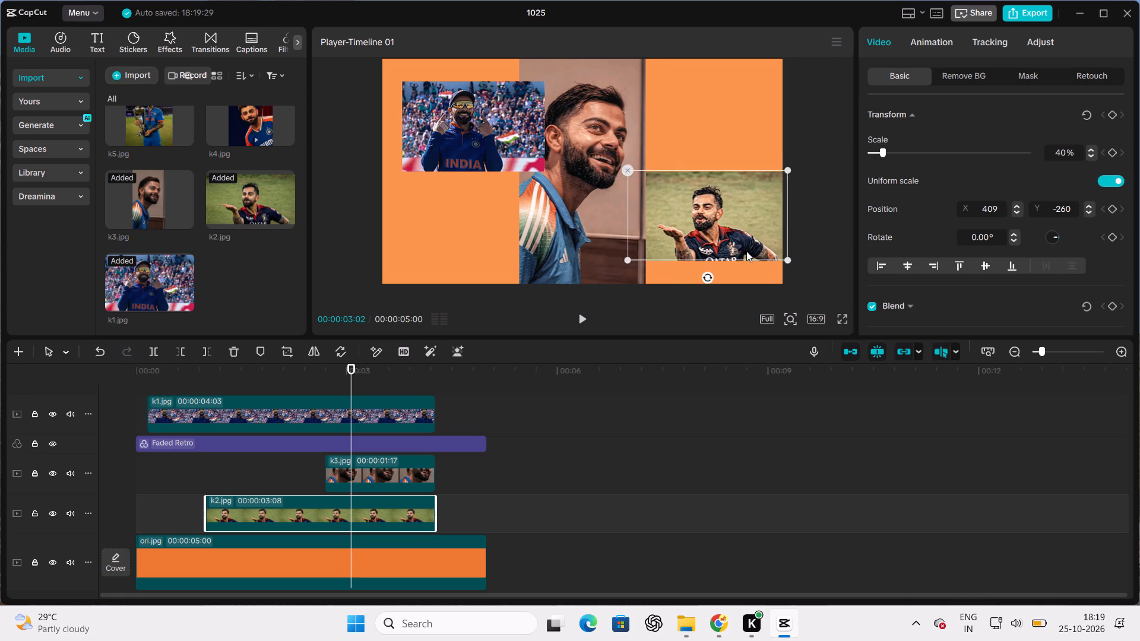
left_click_drag(746, 251, 742, 269)
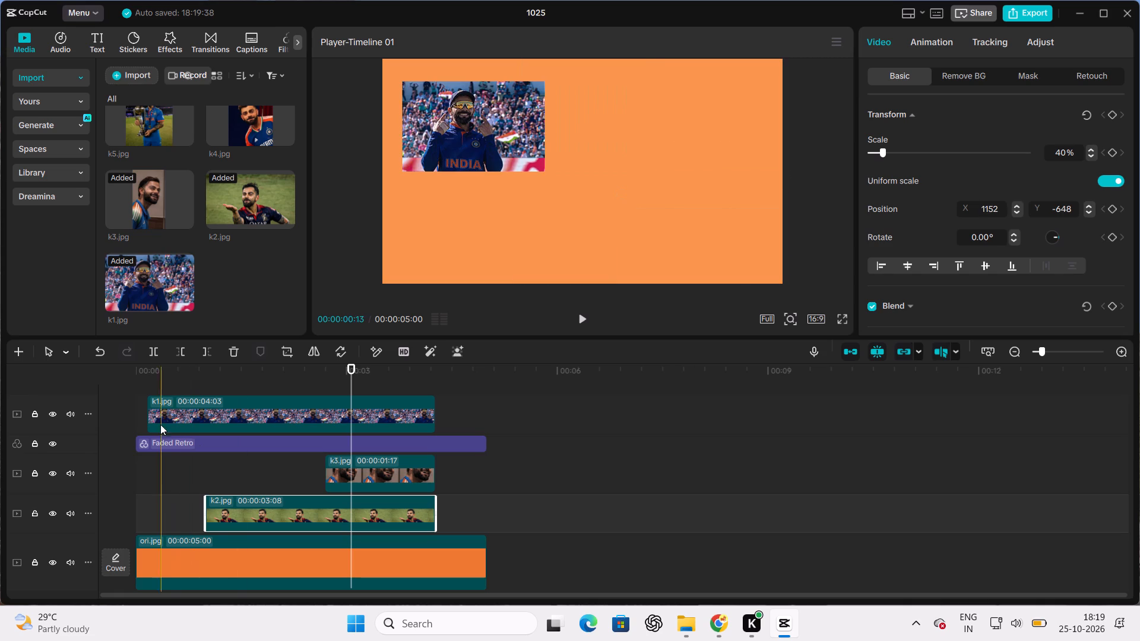
Play the timeline from the start to check the timing of the three photos.
left_click(142, 398)
key("space")
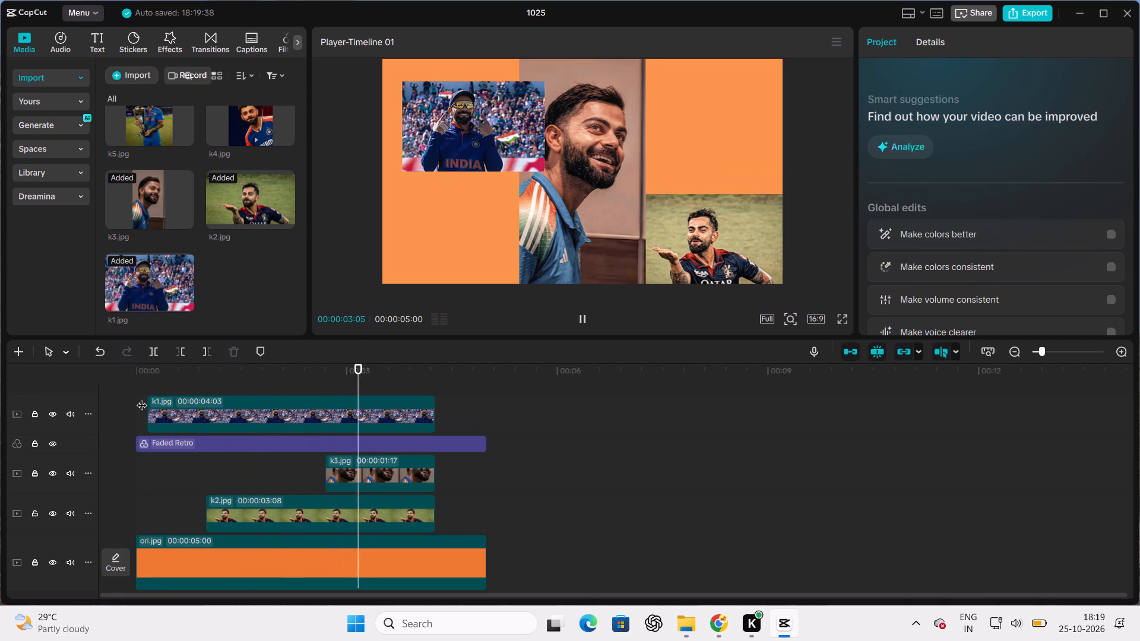
key("space")
Extend the start of the k3.jpg clip earlier to give it a duration of 00:00:02:07.
left_click(366, 462)
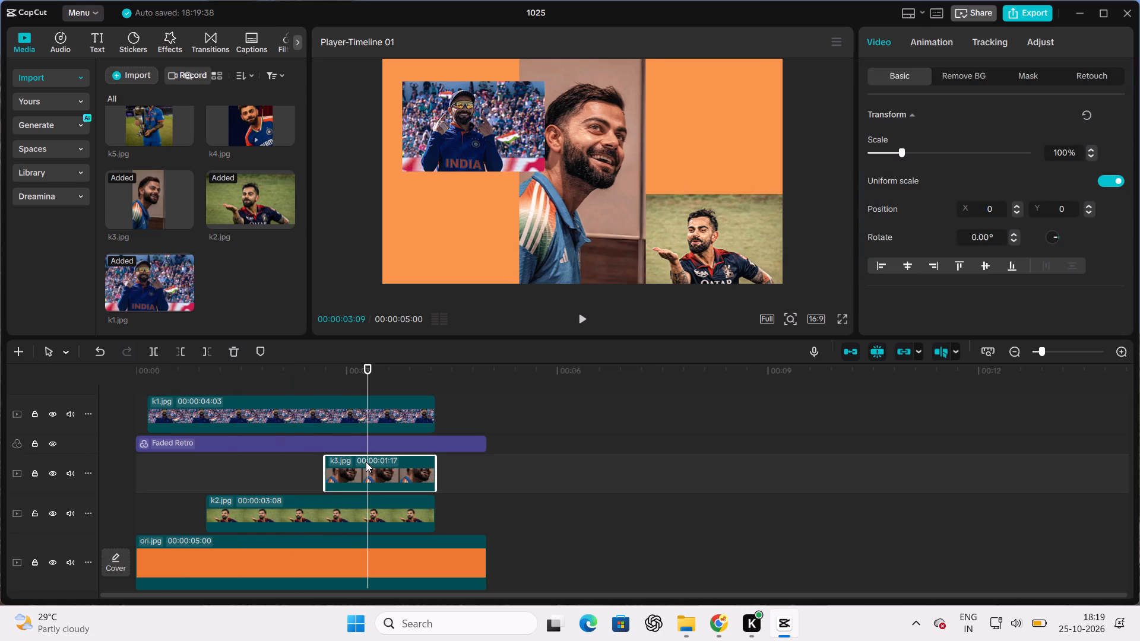
left_click_drag(322, 479, 277, 476)
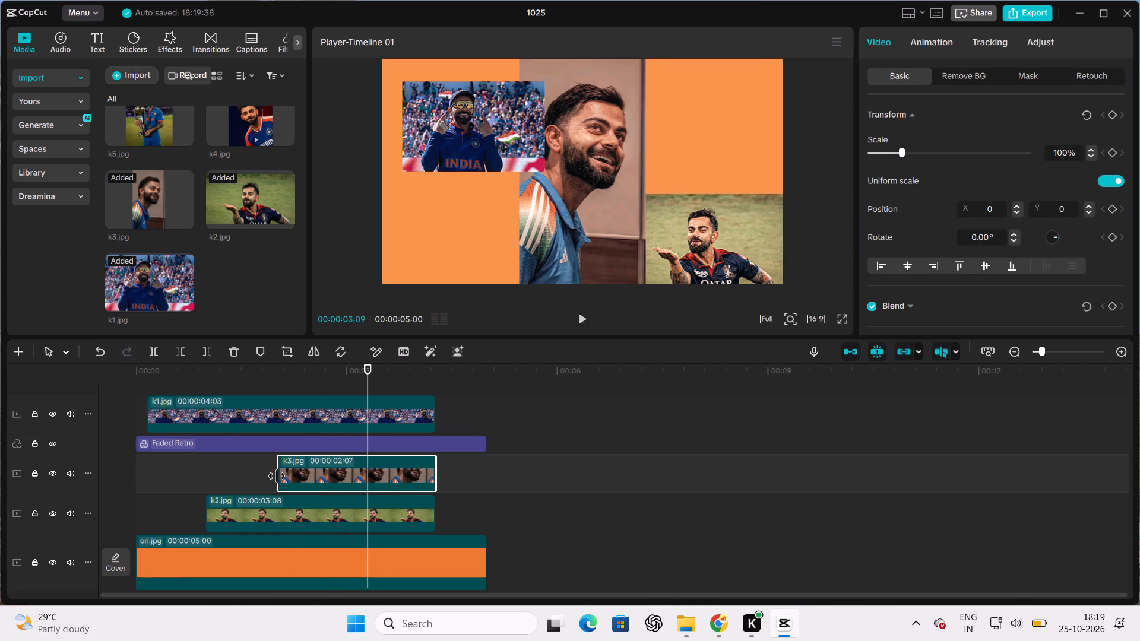
Play the timeline from 00:00:00:20 to check when k2.jpg and k3.jpg come in.
left_click(182, 366)
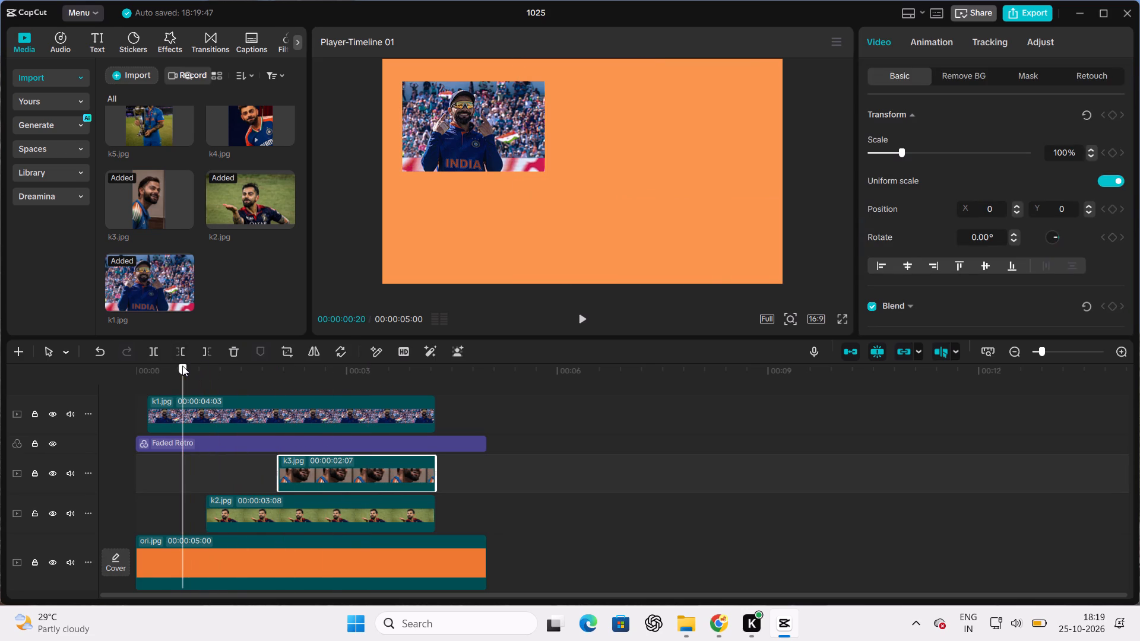
key("space")
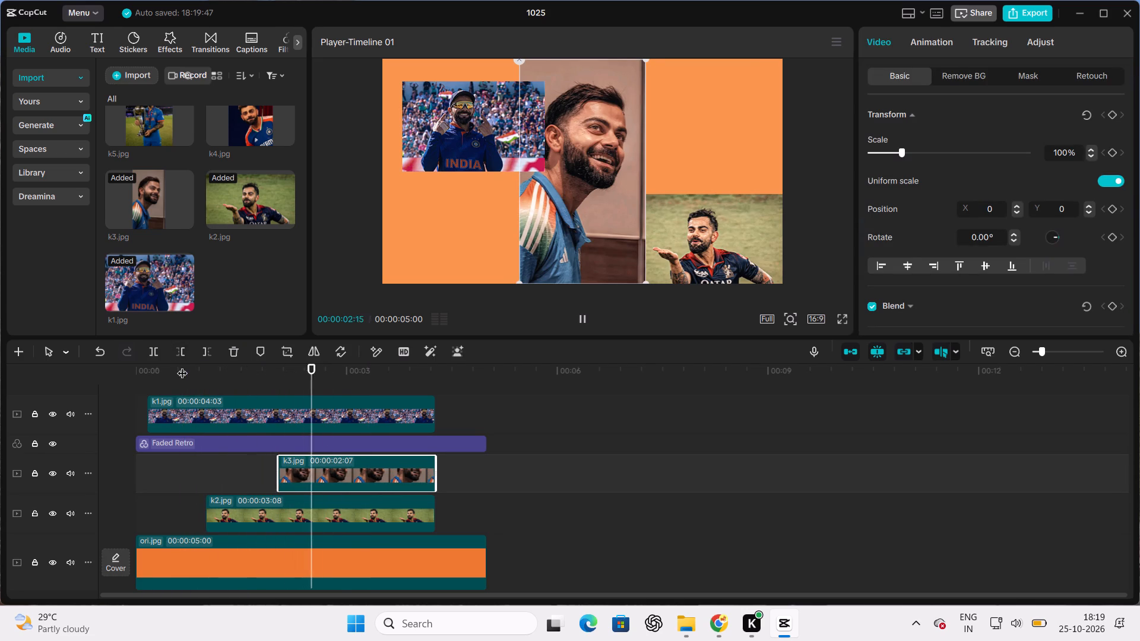
key("space")
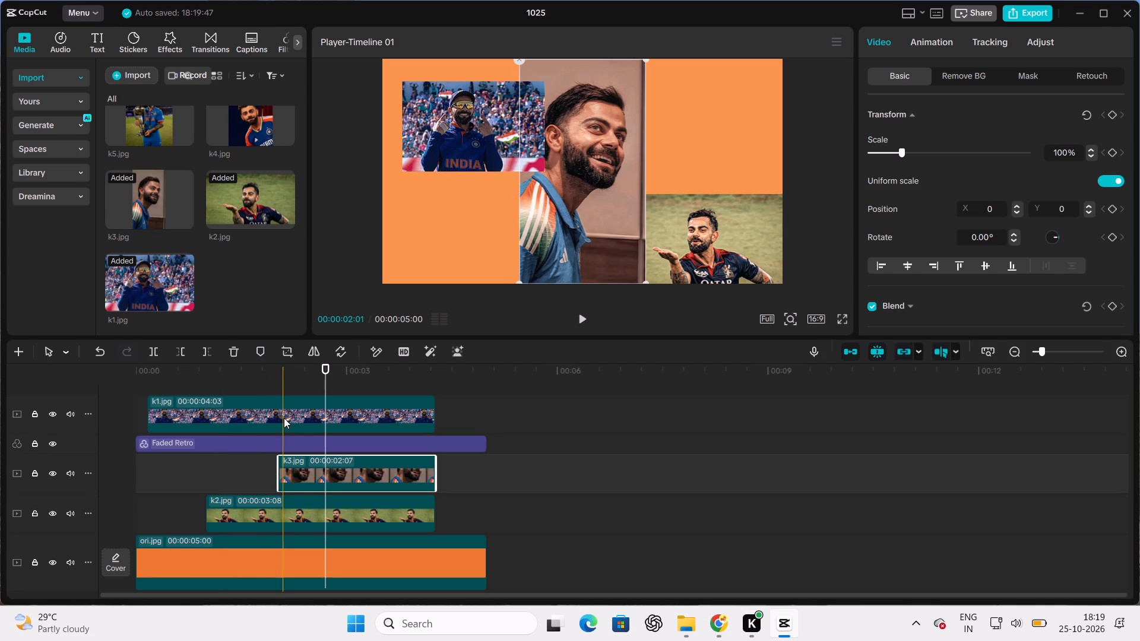
Scale the k3.jpg photo down to 83% and place it at about the centre of the video frame.
left_click(316, 468)
left_click_drag(584, 60, 584, 78)
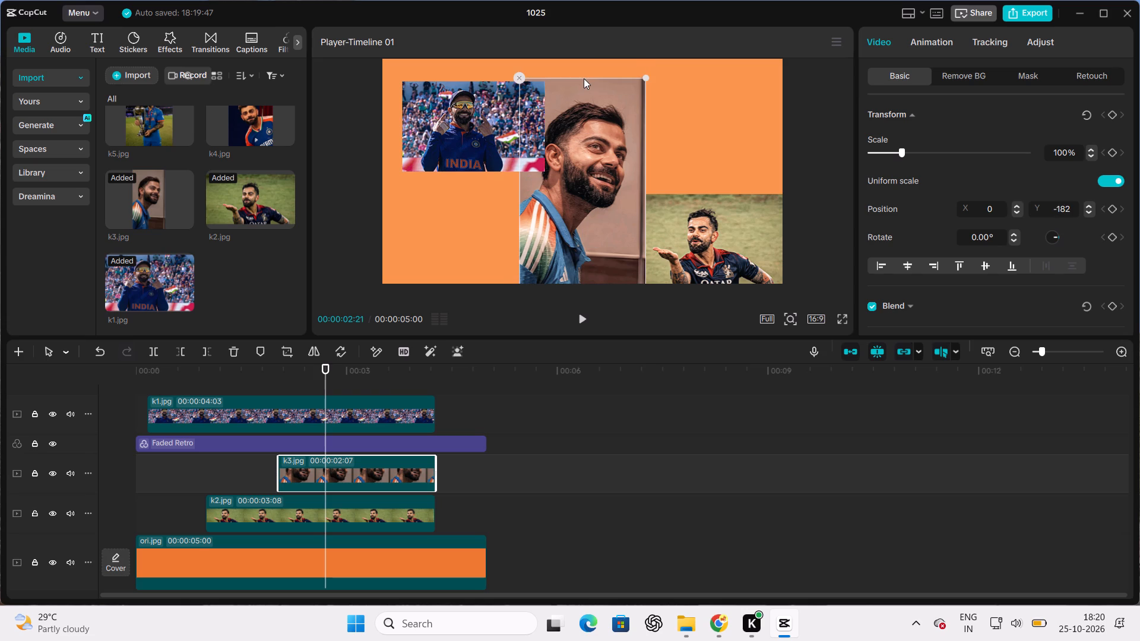
left_click_drag(647, 78, 622, 103)
left_click_drag(610, 113, 608, 109)
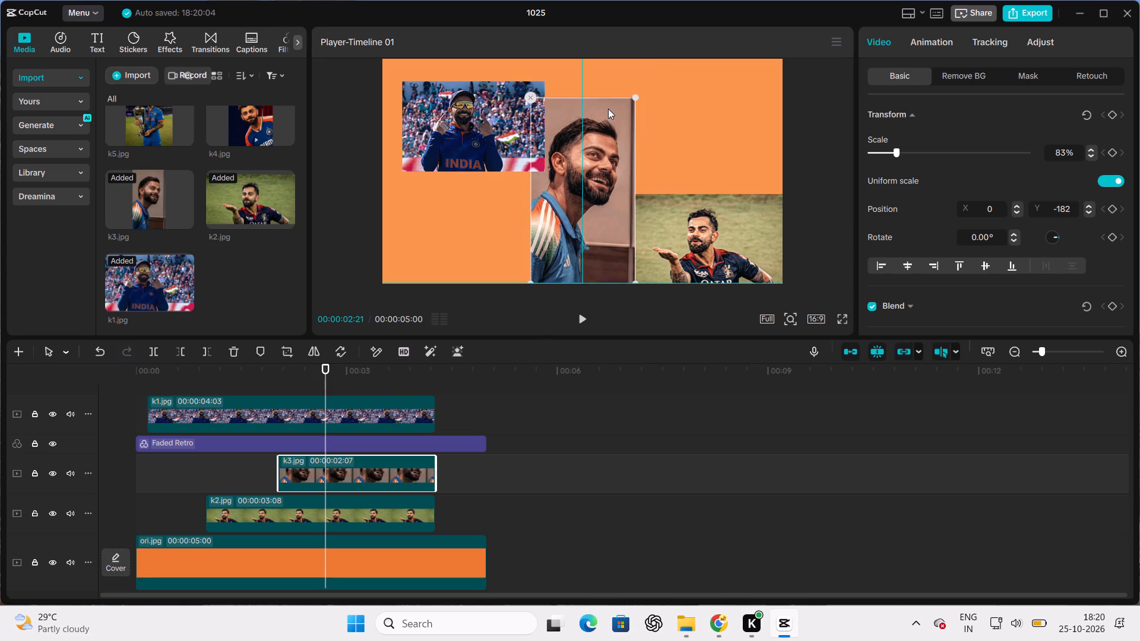
left_click_drag(608, 109, 607, 97)
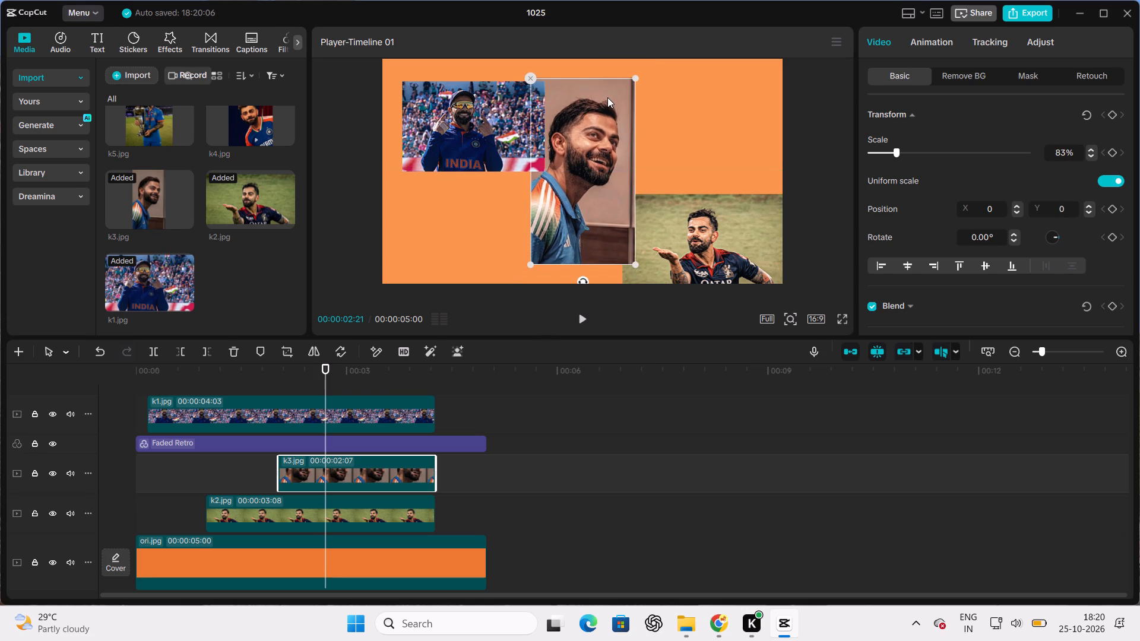
left_click(686, 138)
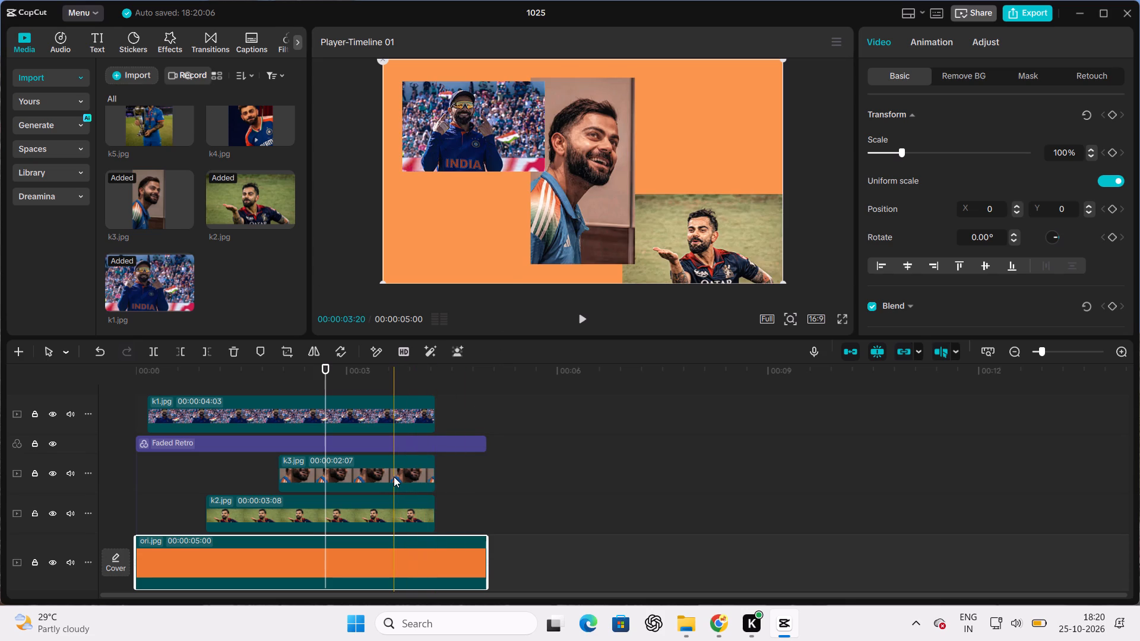
Add k4.jpg to the timeline and place it on its own overlay track above k2.jpg, starting at about 4 seconds.
scroll(179, 208, "up", 1)
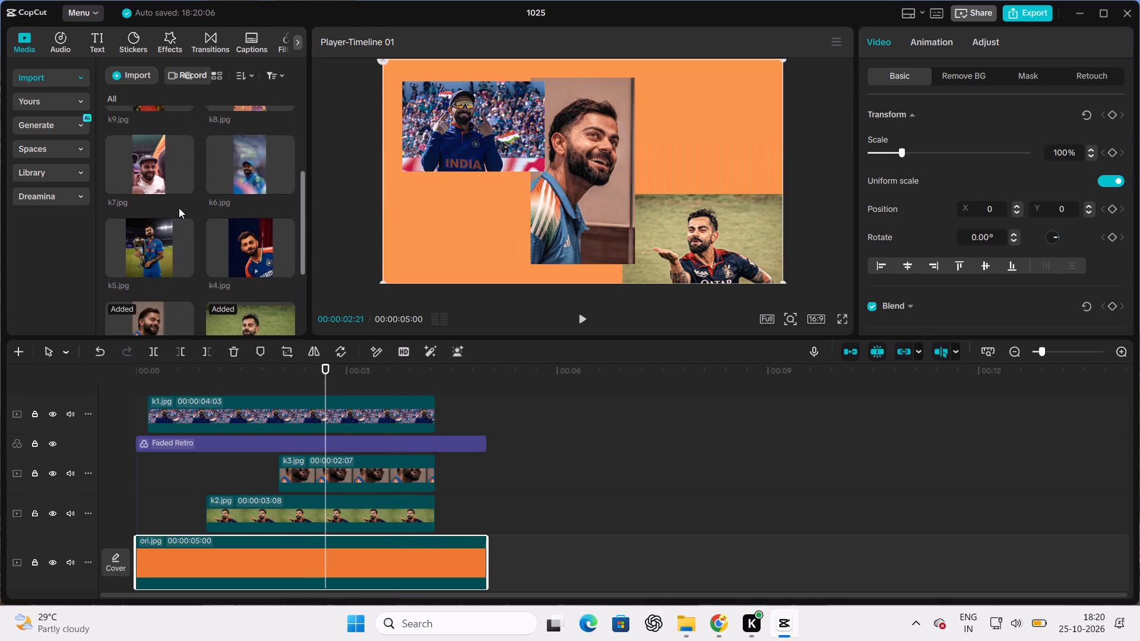
scroll(179, 208, "up", 1)
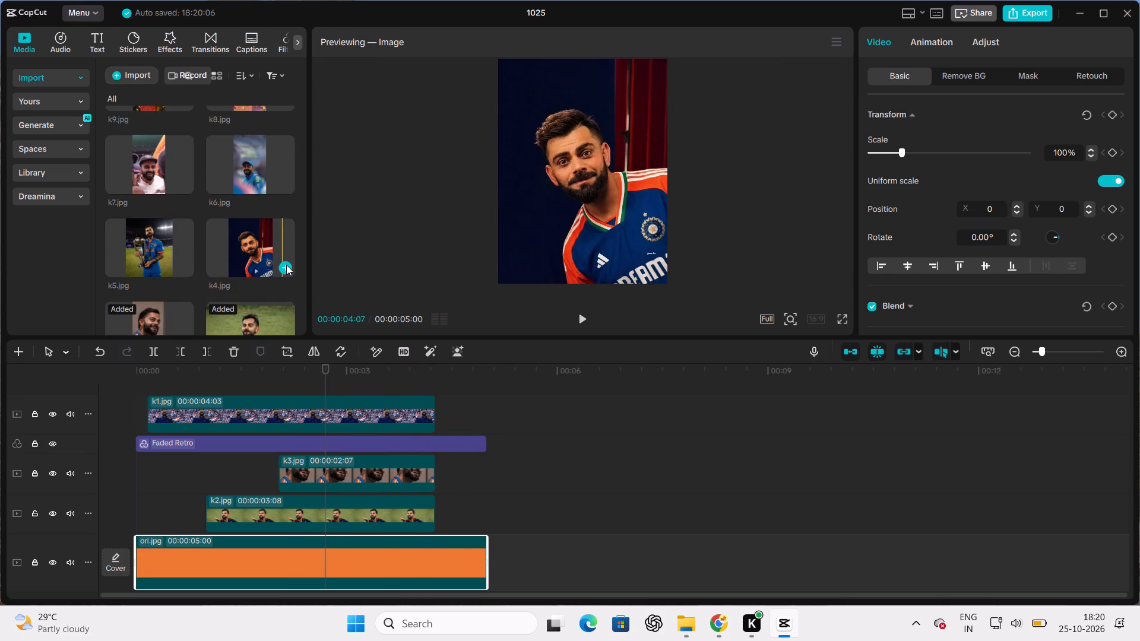
left_click(286, 265)
left_click_drag(560, 559, 520, 506)
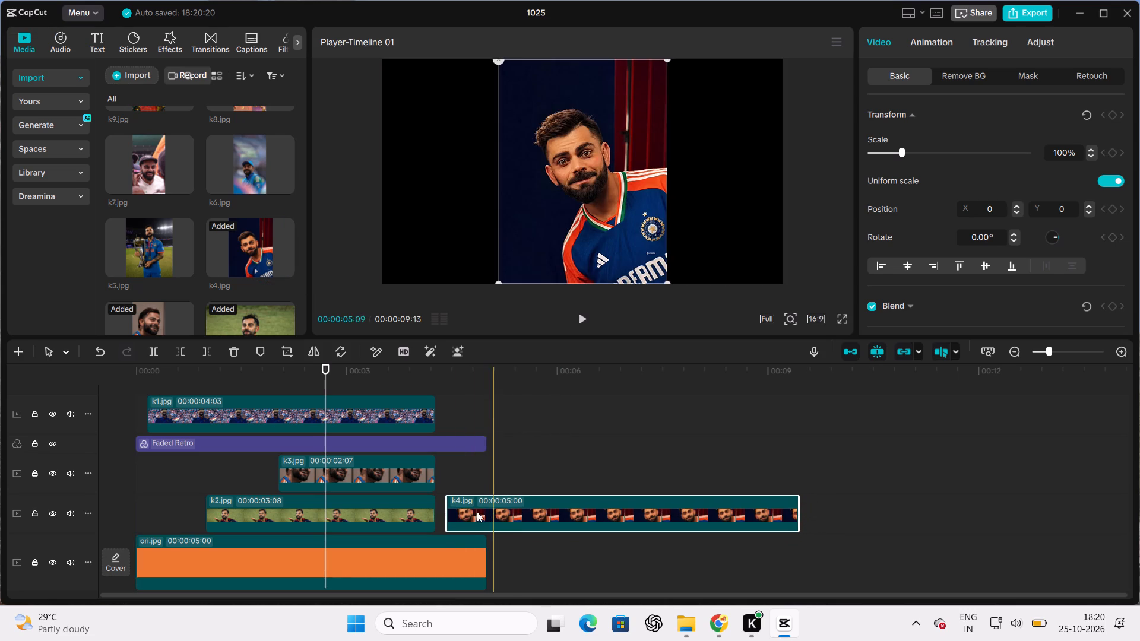
left_click_drag(446, 510, 438, 511)
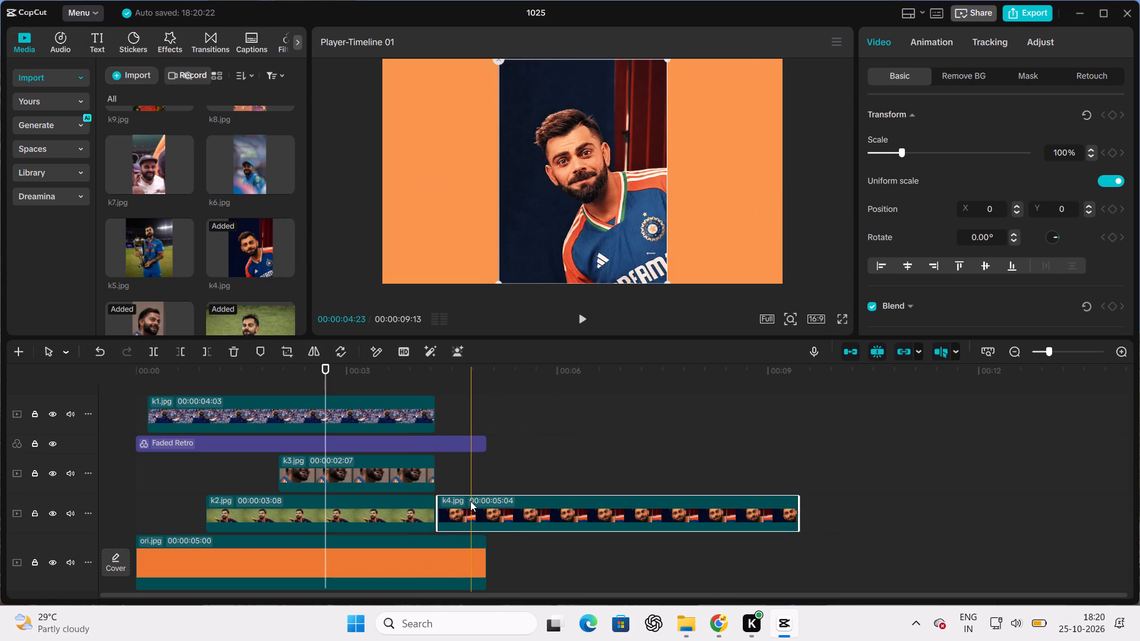
left_click_drag(495, 507, 474, 538)
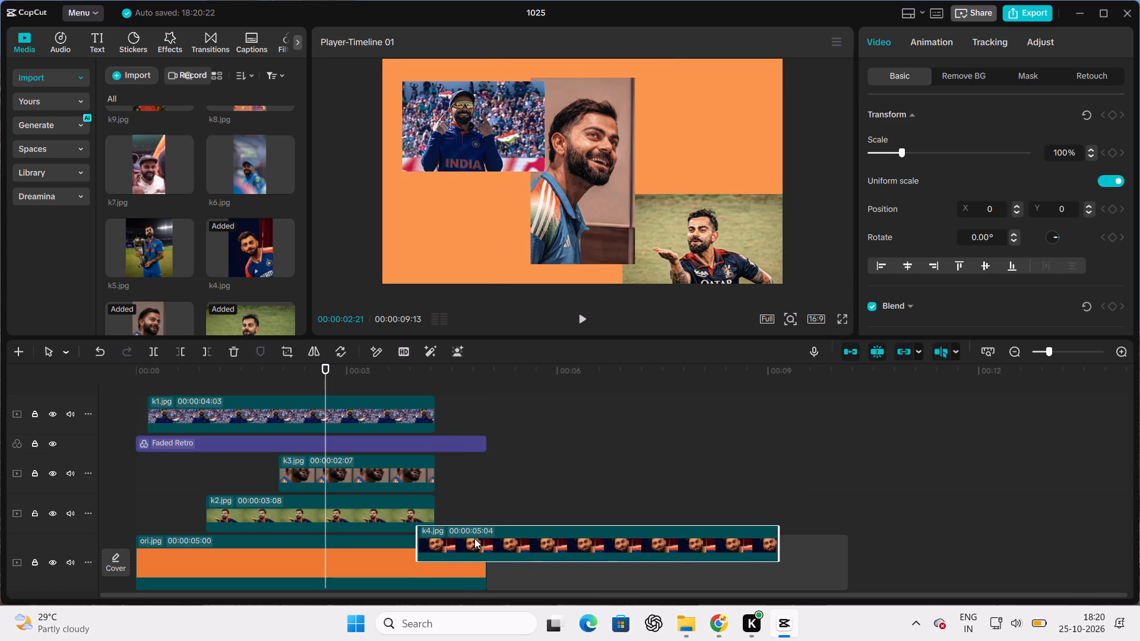
left_click_drag(474, 538, 481, 507)
Trim the end of the k4.jpg clip to give it a duration of 00:00:01:15.
scroll(481, 507, "down", 1)
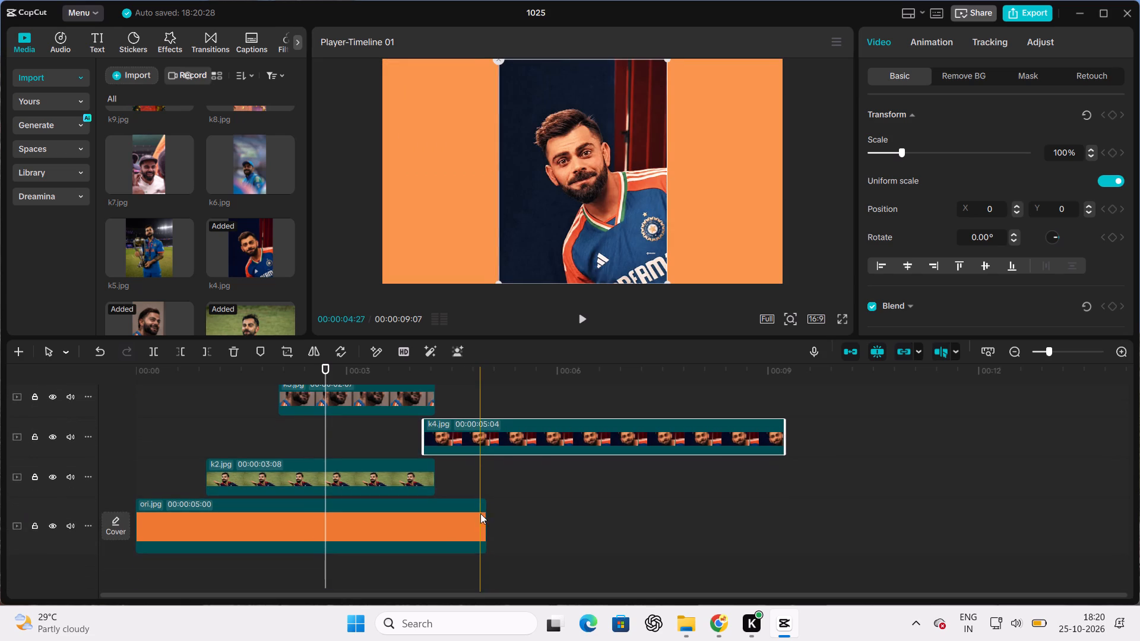
scroll(460, 498, "up", 2)
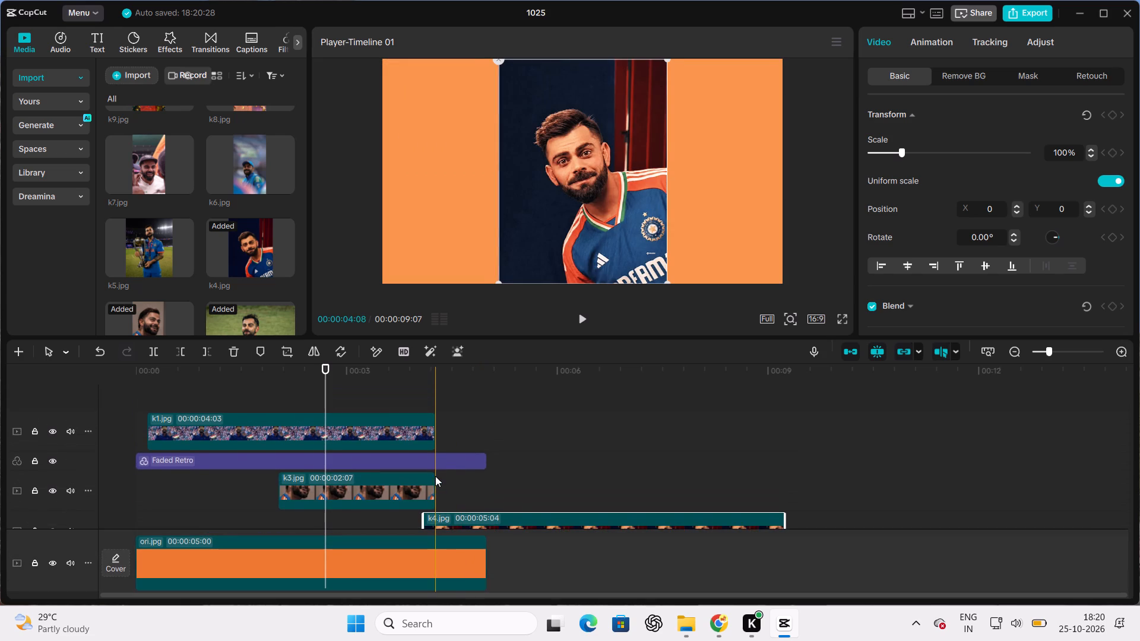
scroll(453, 457, "down", 1)
left_click(790, 438)
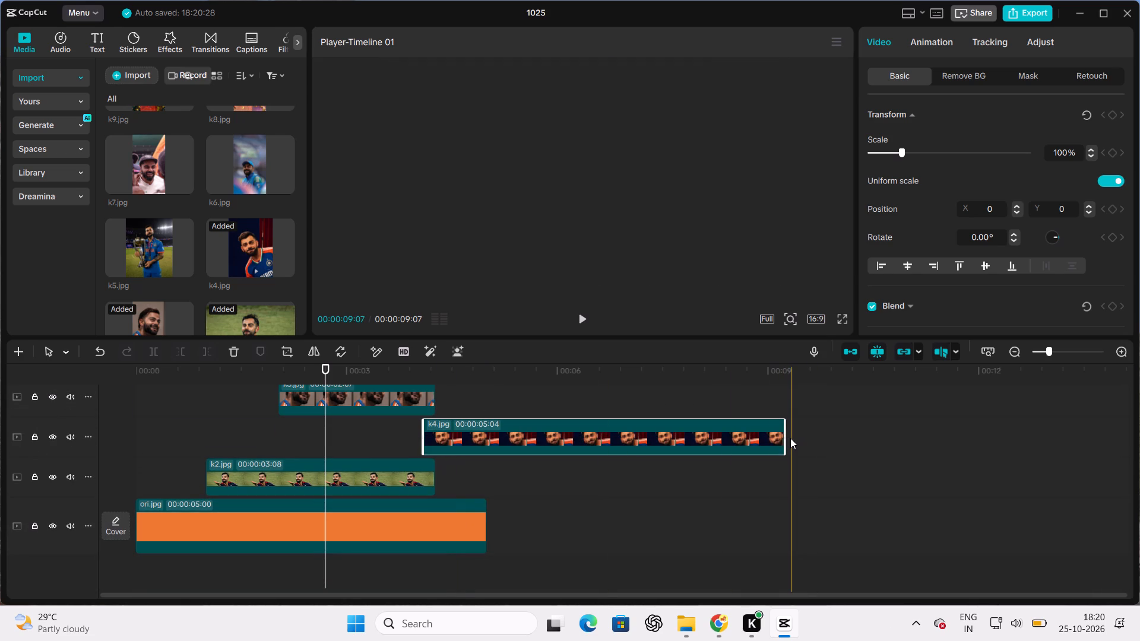
left_click(774, 435)
left_click(785, 436)
left_click_drag(785, 436, 783, 426)
left_click_drag(783, 426, 530, 429)
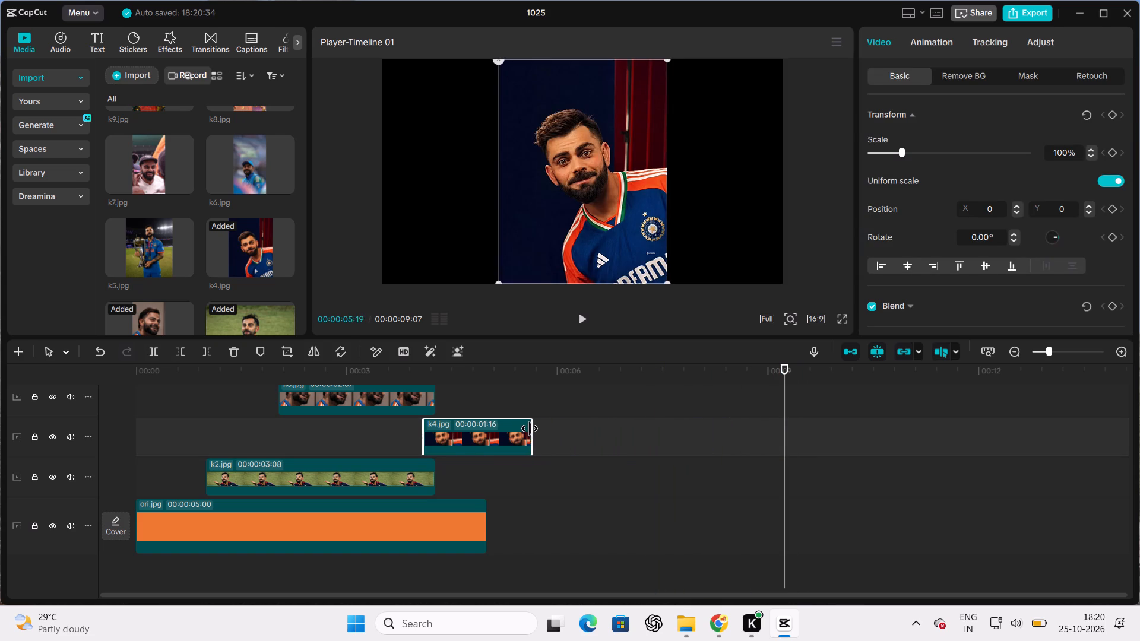
left_click_drag(530, 429, 529, 429)
Extend the end of the k1.jpg clip to give it a duration of 00:00:05:11.
scroll(529, 429, "up", 2)
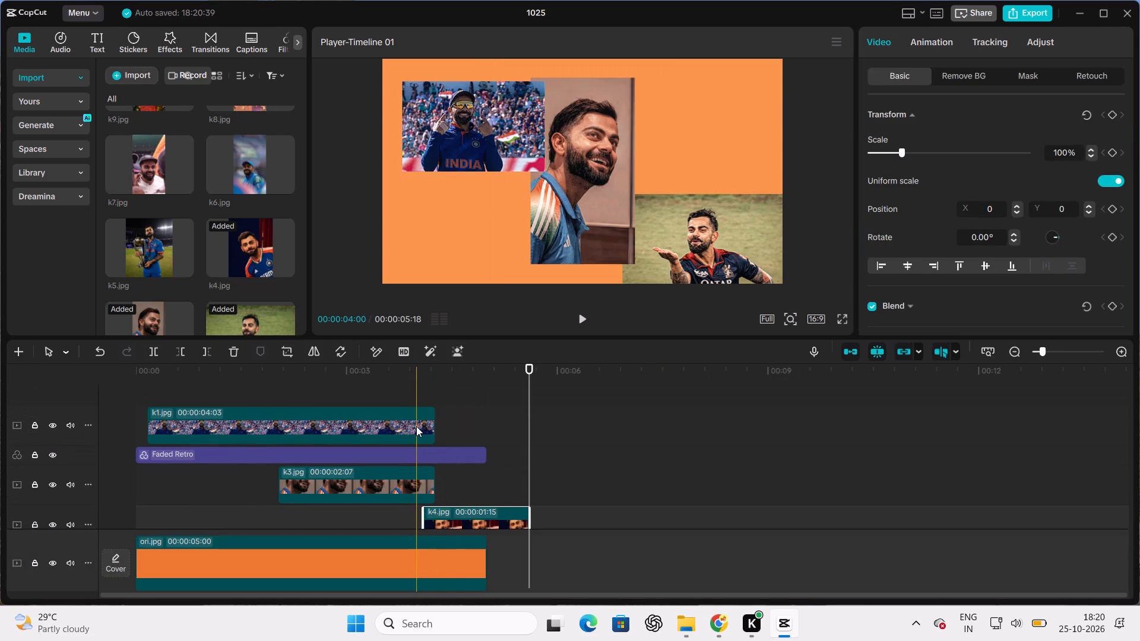
left_click(416, 426)
left_click_drag(435, 423, 457, 422)
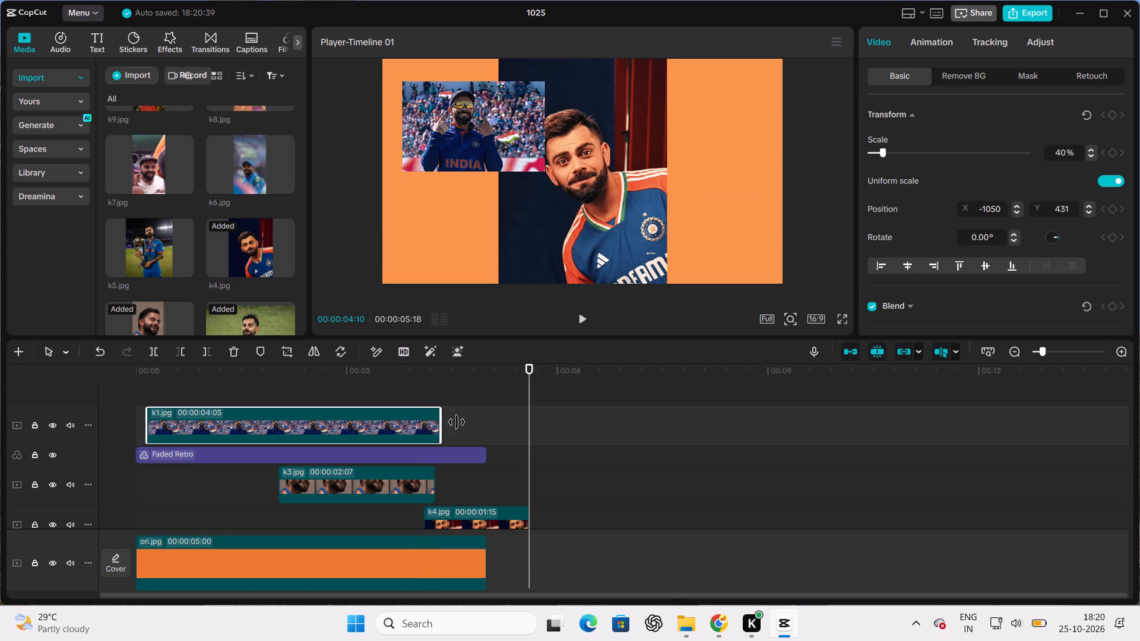
left_click_drag(457, 422, 522, 422)
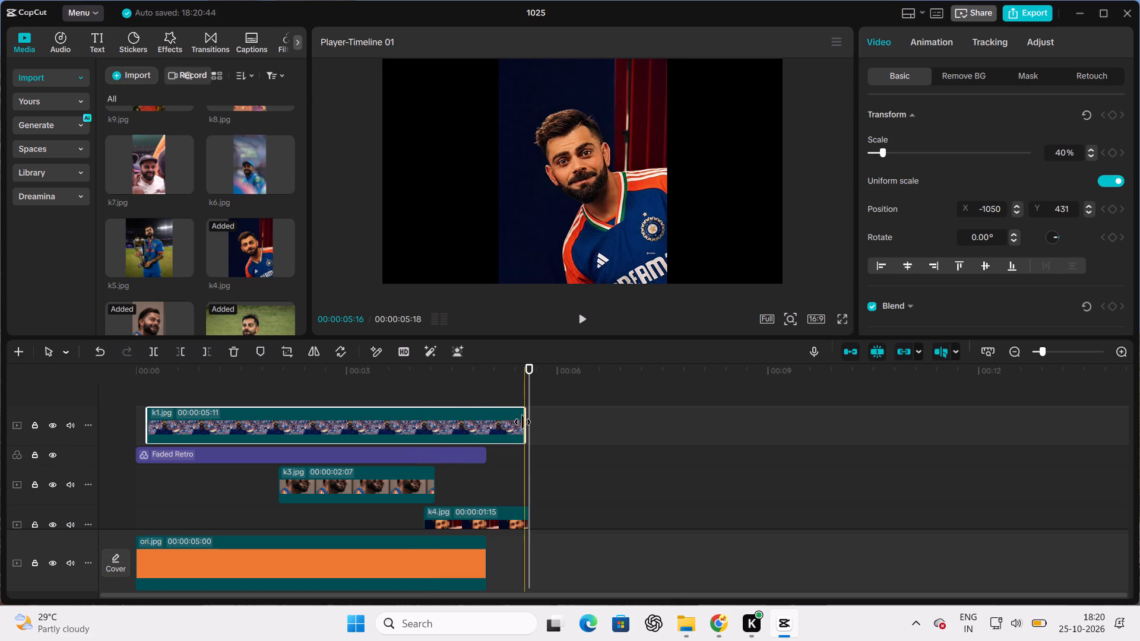
Extend k3.jpg to 00:00:03:17 and k2.jpg to 00:00:04:18 so both end together with k4.jpg.
scroll(533, 458, "down", 1)
left_click(400, 475)
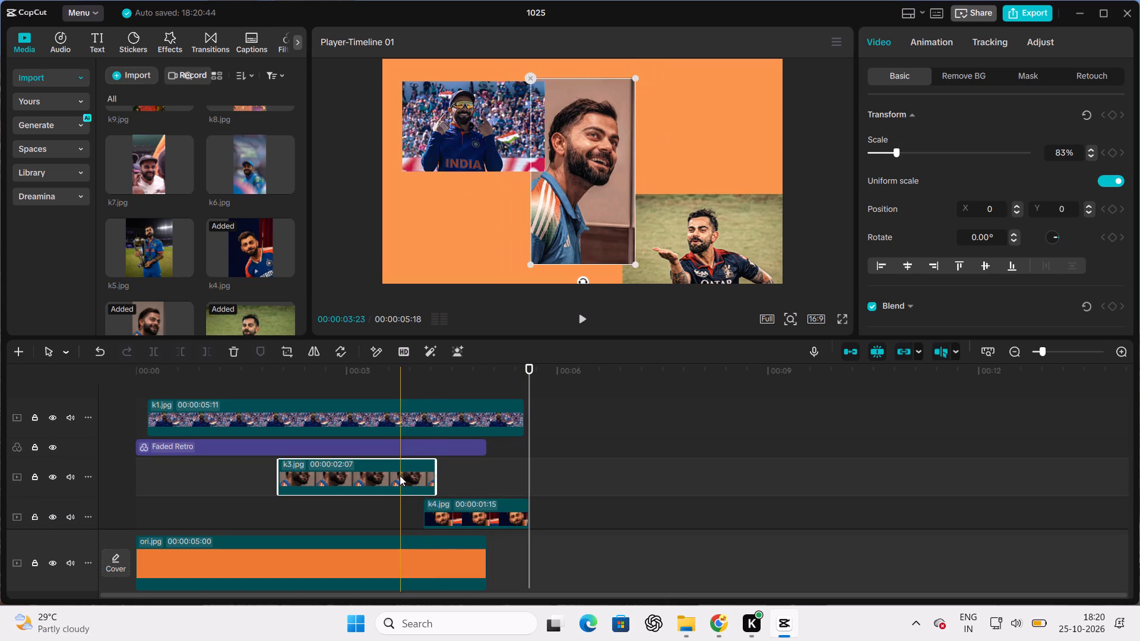
left_click_drag(437, 475, 527, 474)
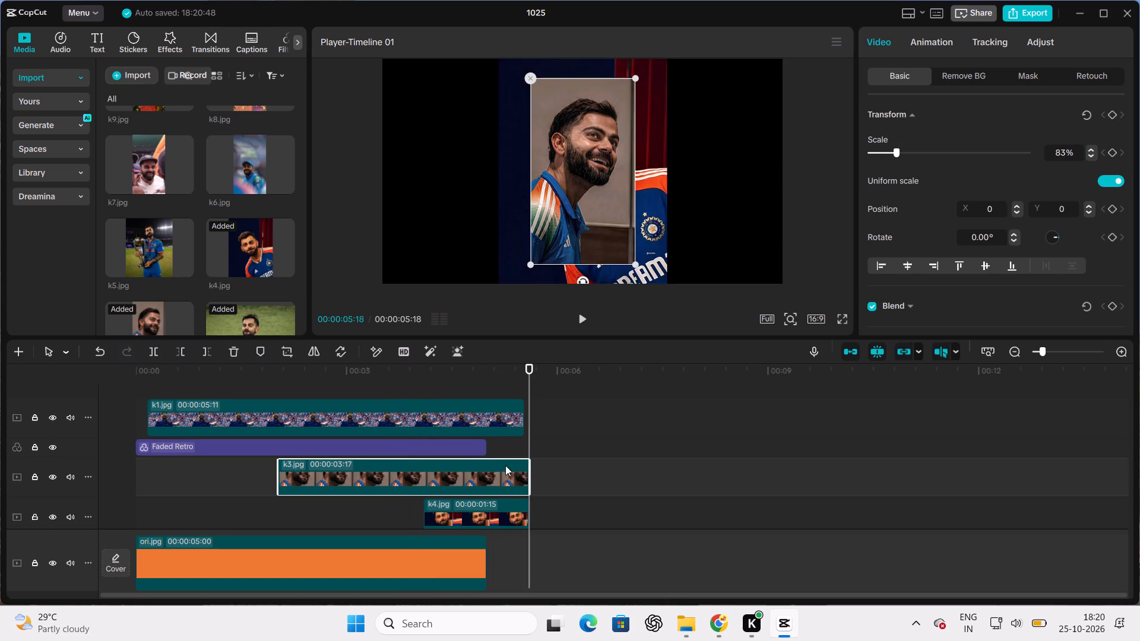
scroll(479, 515, "down", 1)
left_click(420, 504)
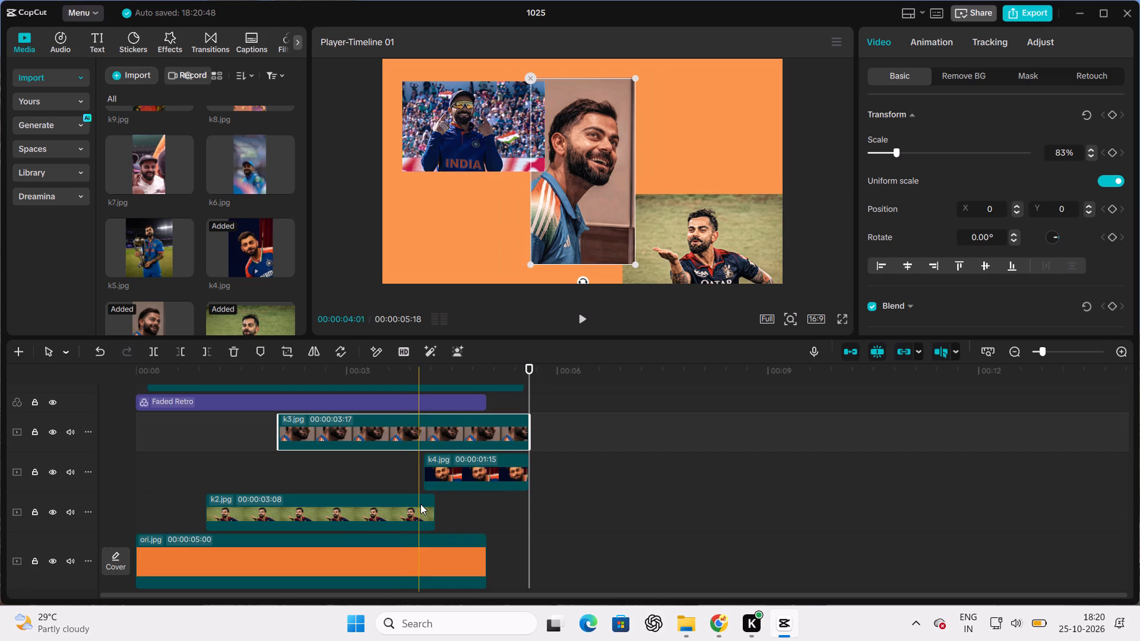
left_click_drag(436, 510, 529, 506)
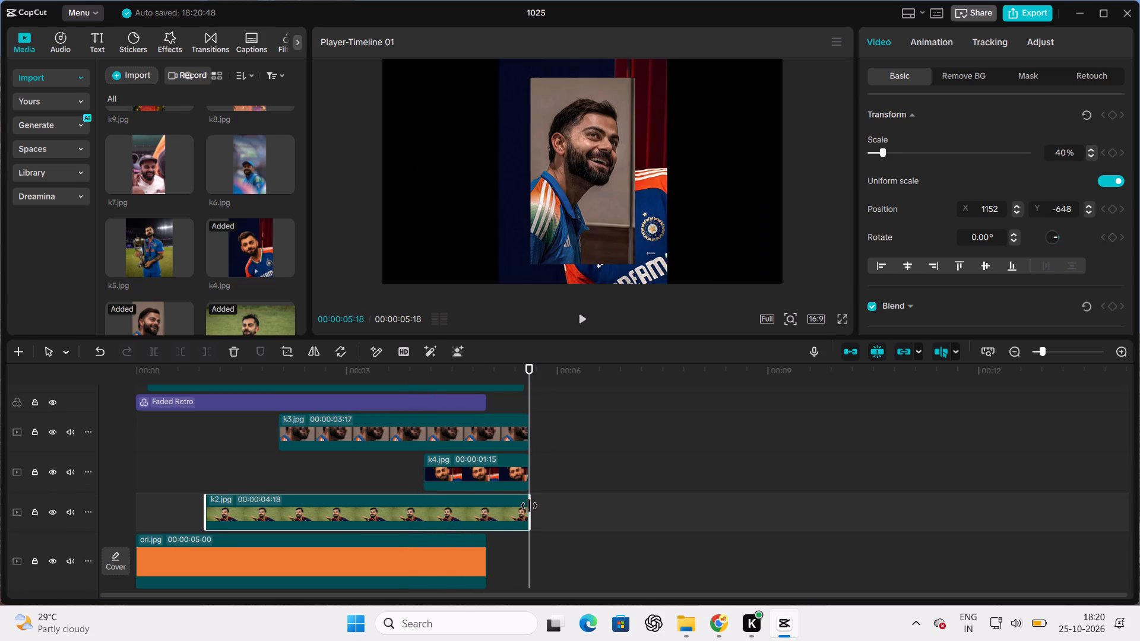
Extend the orange ori.jpg background clip to a duration of 00:00:05:18.
left_click(456, 563)
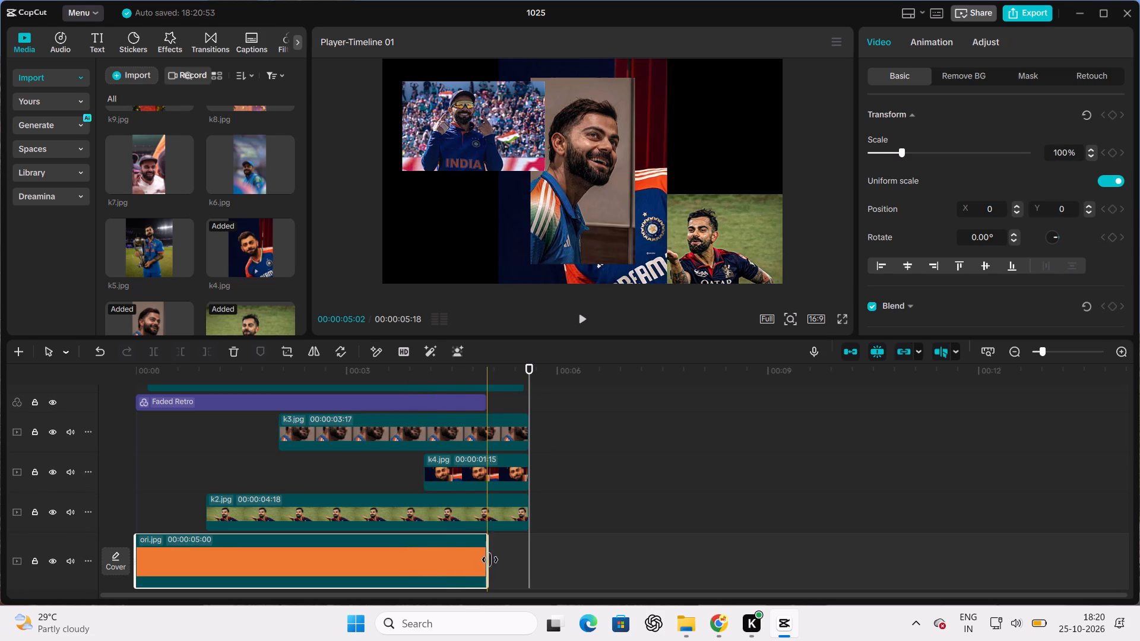
left_click_drag(488, 559, 527, 560)
Extend the Faded Retro filter and the k1.jpg clip, with k1.jpg at 00:00:05:13, to end level with the background.
scroll(518, 555, "up", 1)
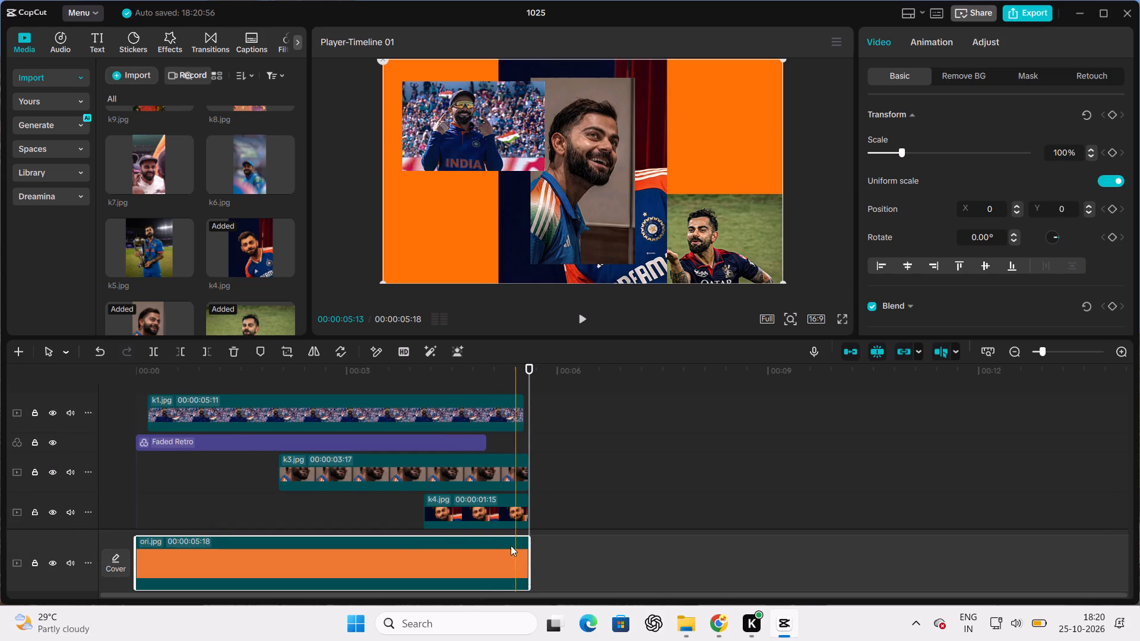
left_click(461, 437)
left_click_drag(486, 440, 523, 435)
left_click(511, 411)
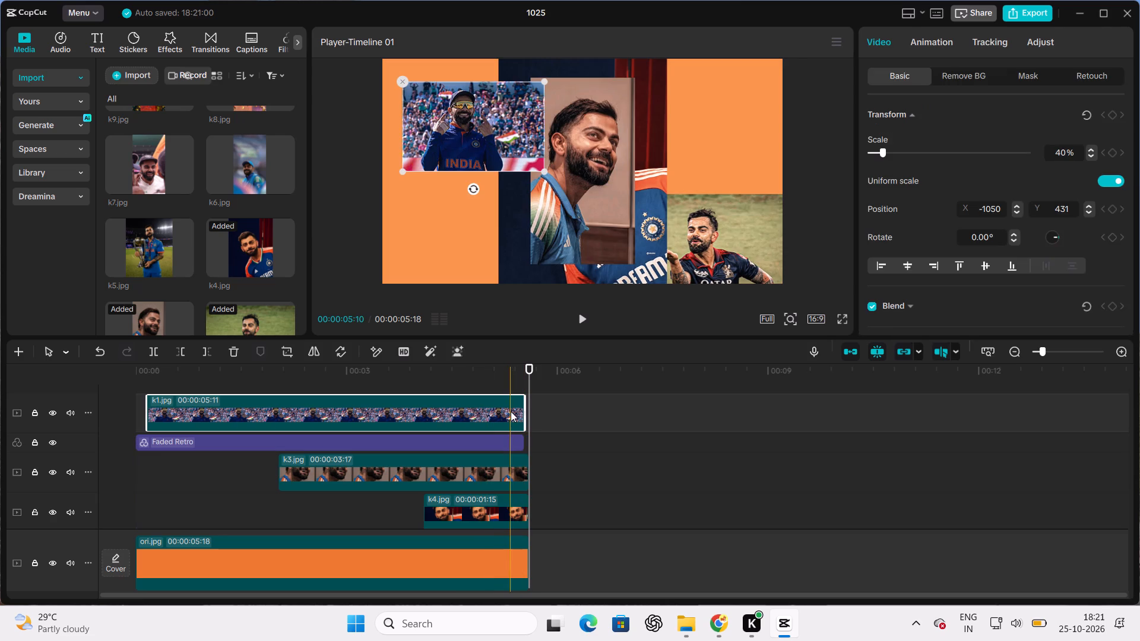
left_click_drag(523, 411, 528, 411)
left_click(513, 437)
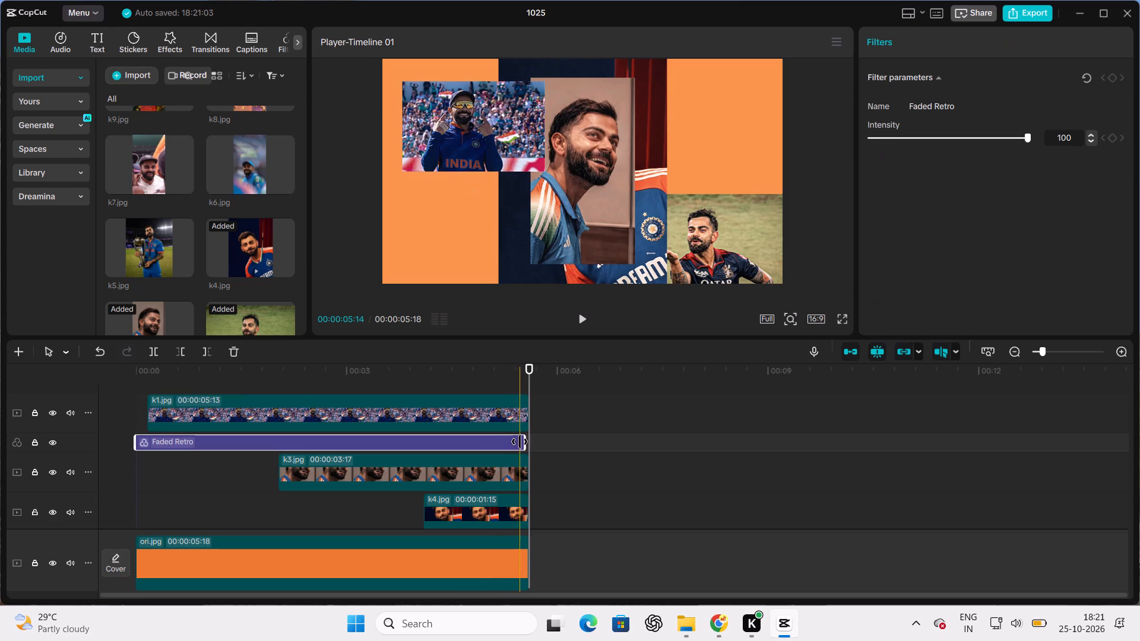
left_click(520, 442)
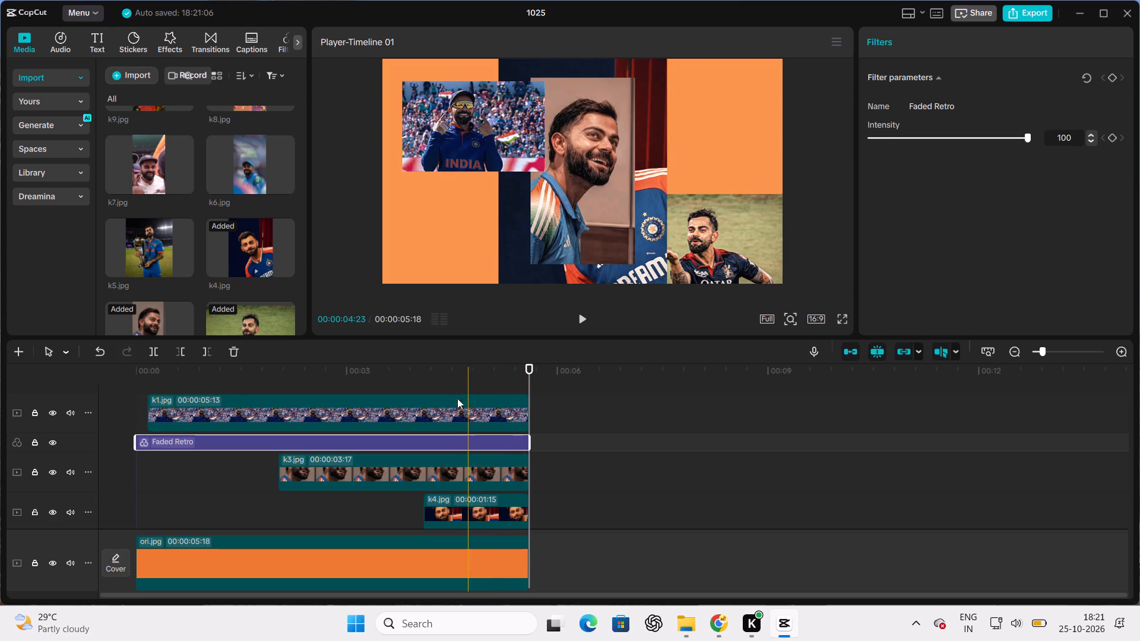
Play the timeline from about 1 second to check the timing of the four photos.
scroll(390, 405, "down", 1)
scroll(390, 405, "up", 1)
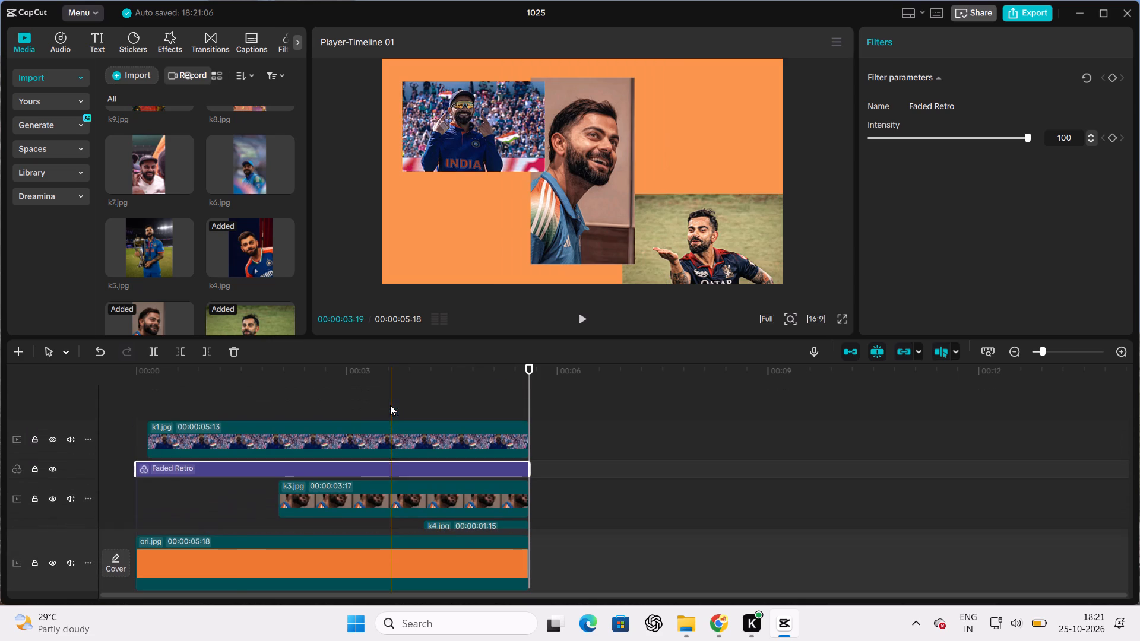
left_click(209, 419)
key("space")
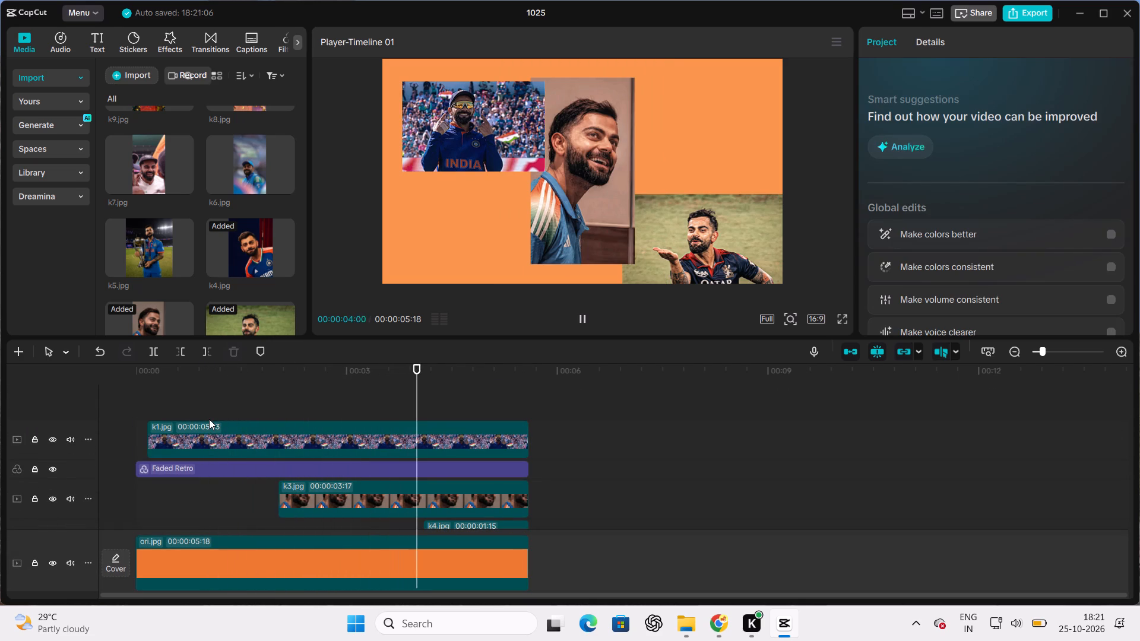
key("space")
Enlarge the timeline area so that all the overlay, filter and background tracks fit in view.
scroll(209, 419, "down", 1)
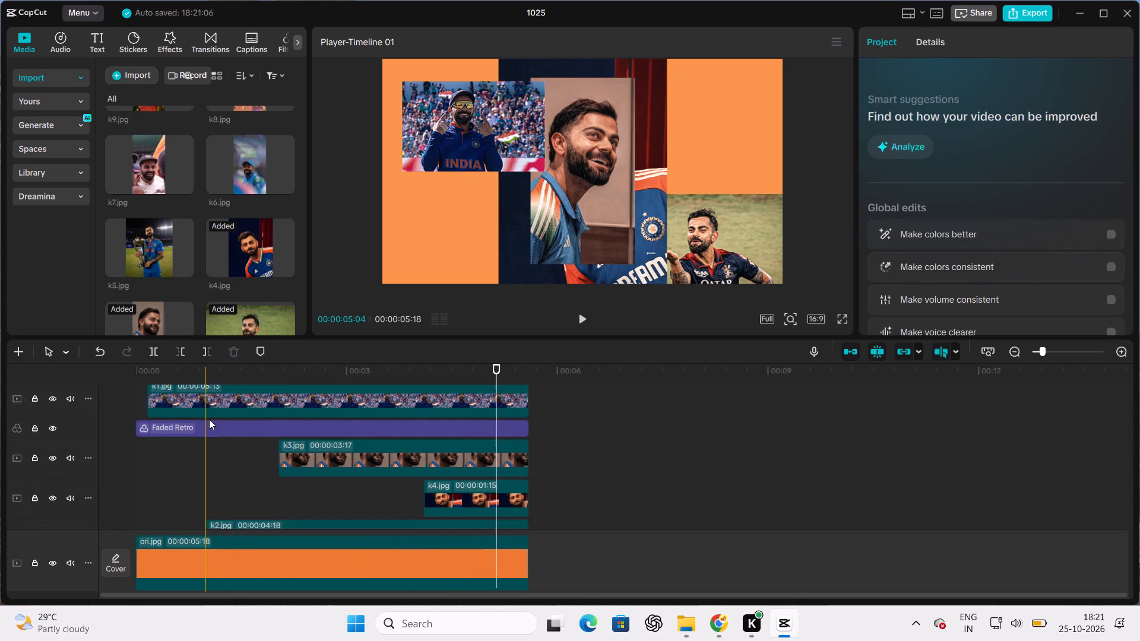
scroll(209, 419, "down", 2)
scroll(209, 419, "up", 1)
scroll(209, 419, "down", 1)
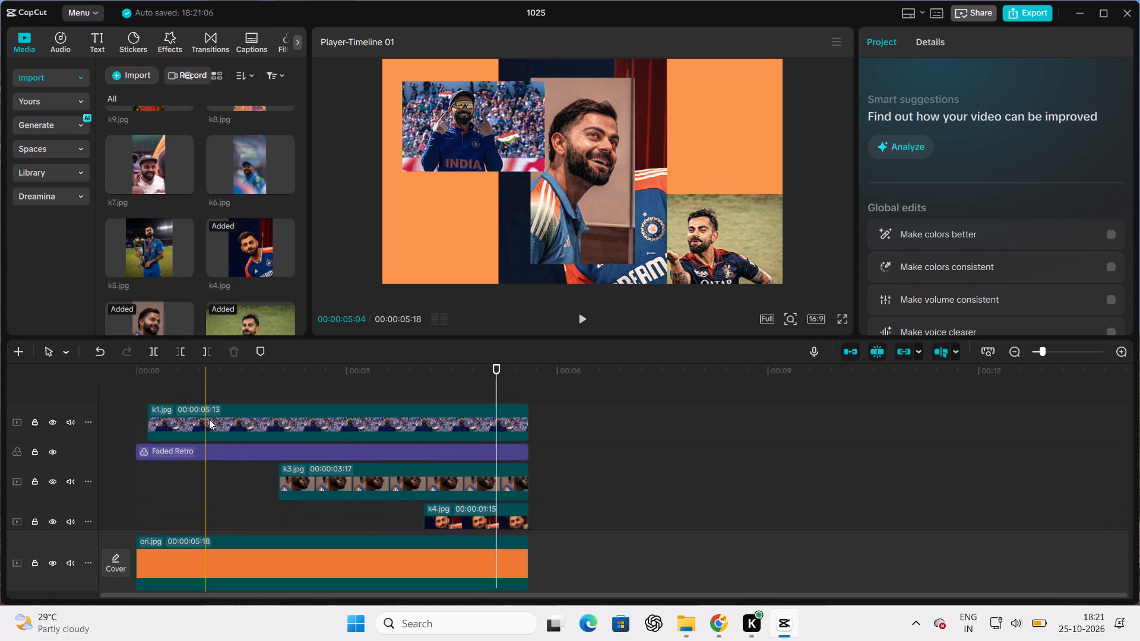
scroll(209, 419, "down", 1)
scroll(209, 419, "up", 1)
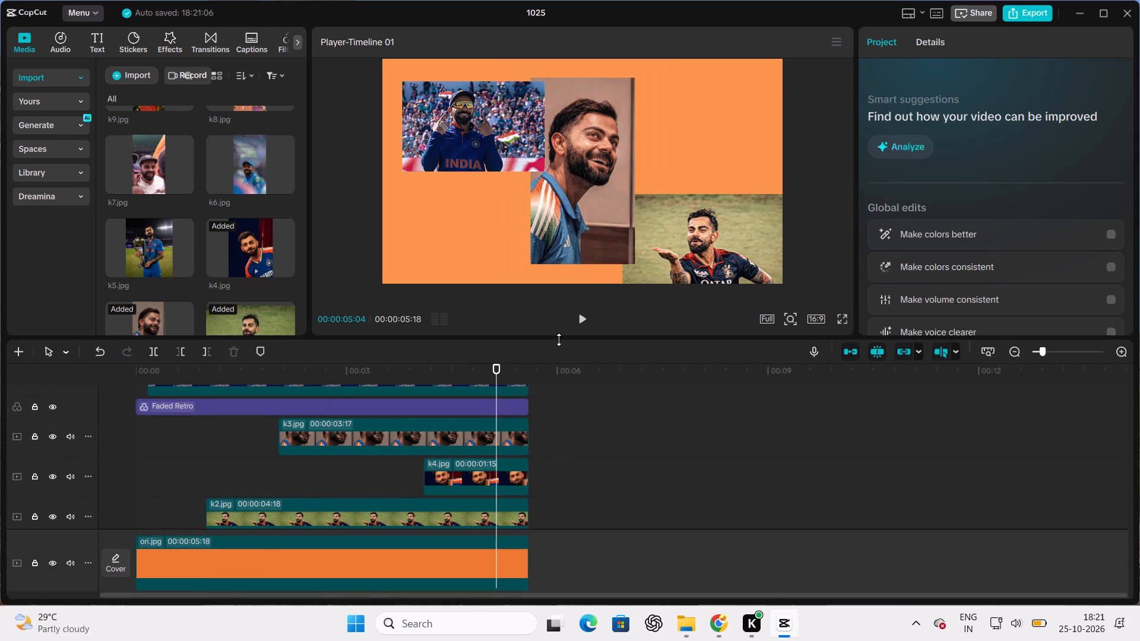
left_click_drag(556, 339, 543, 274)
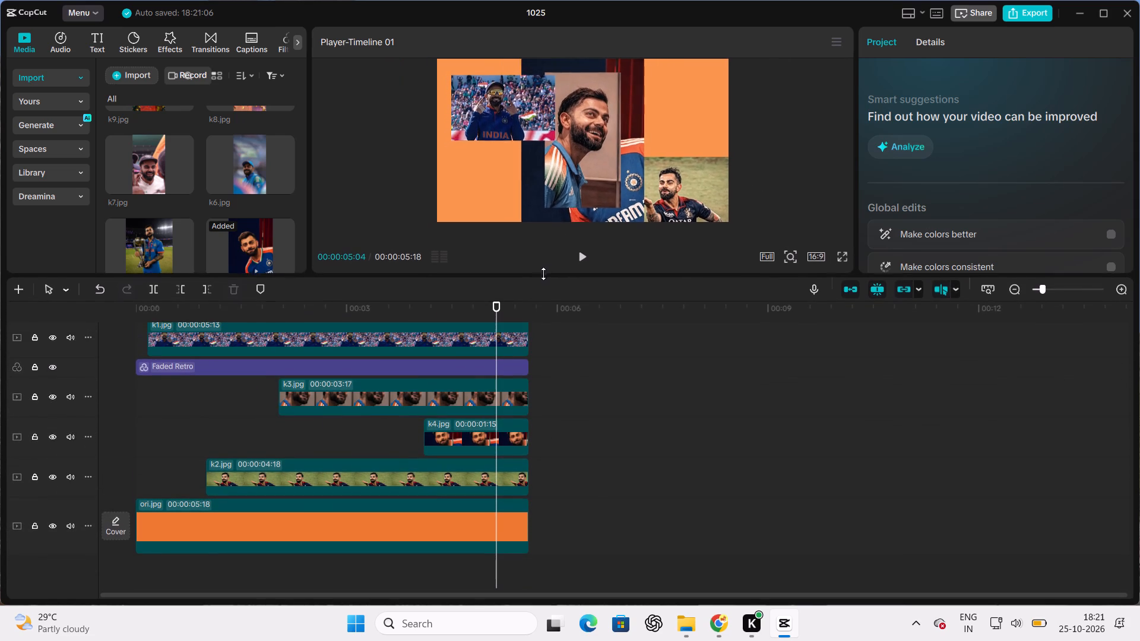
left_click_drag(543, 274, 540, 268)
scroll(404, 369, "up", 1)
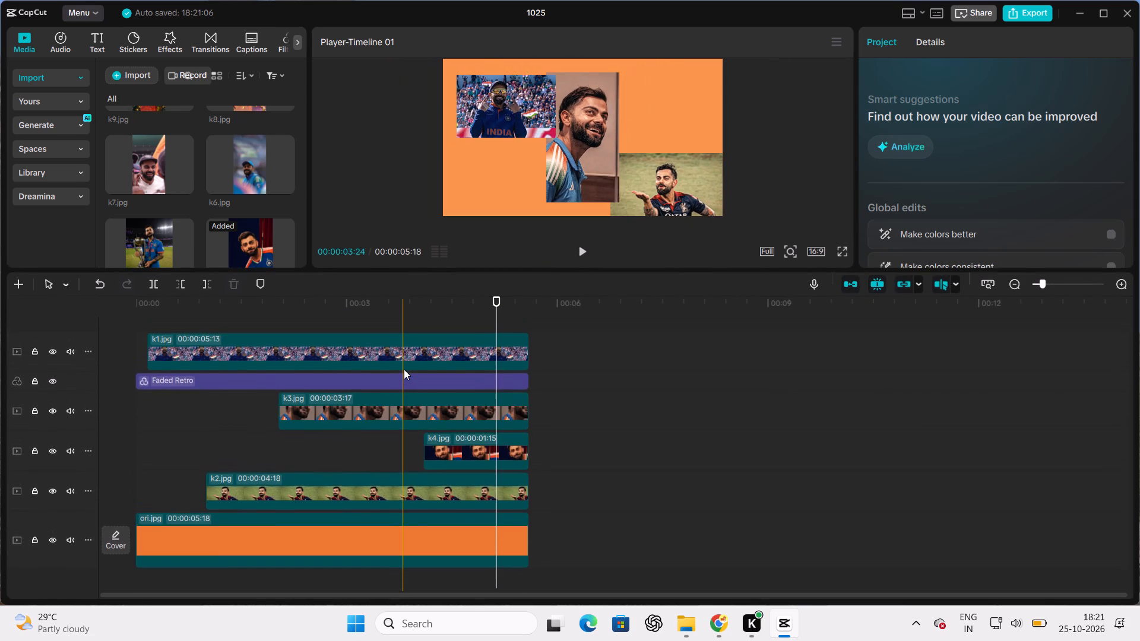
scroll(404, 369, "down", 1)
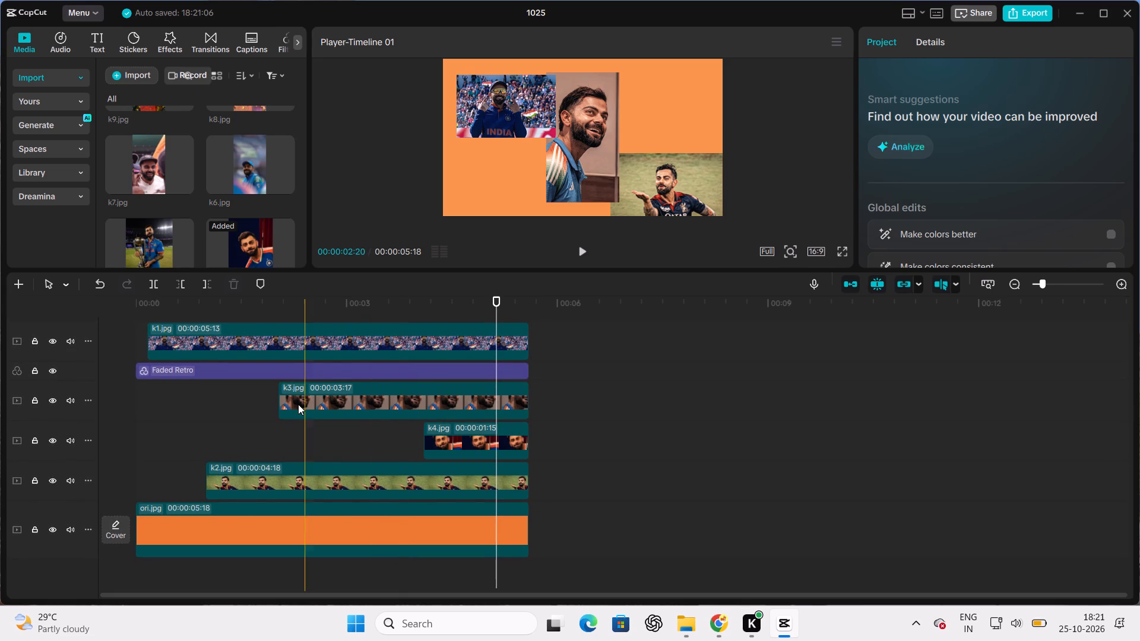
scroll(298, 404, "up", 1)
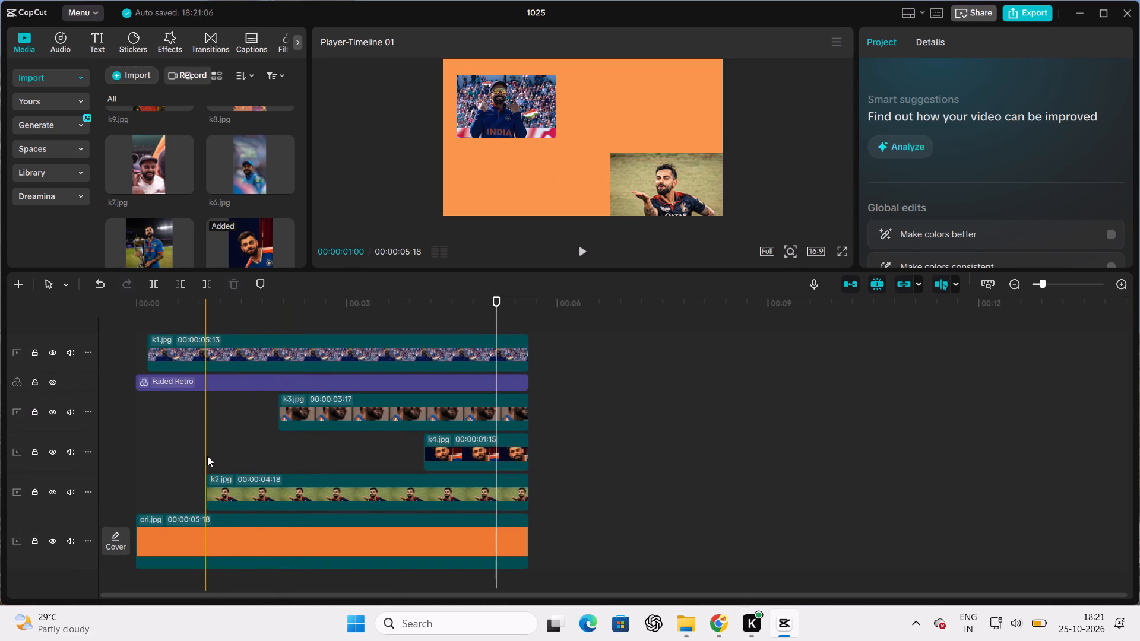
Move the k2.jpg, k3.jpg and k4.jpg clips earlier to start at about 0.6, 1.4 and 2.4 seconds.
left_click_drag(218, 490, 197, 493)
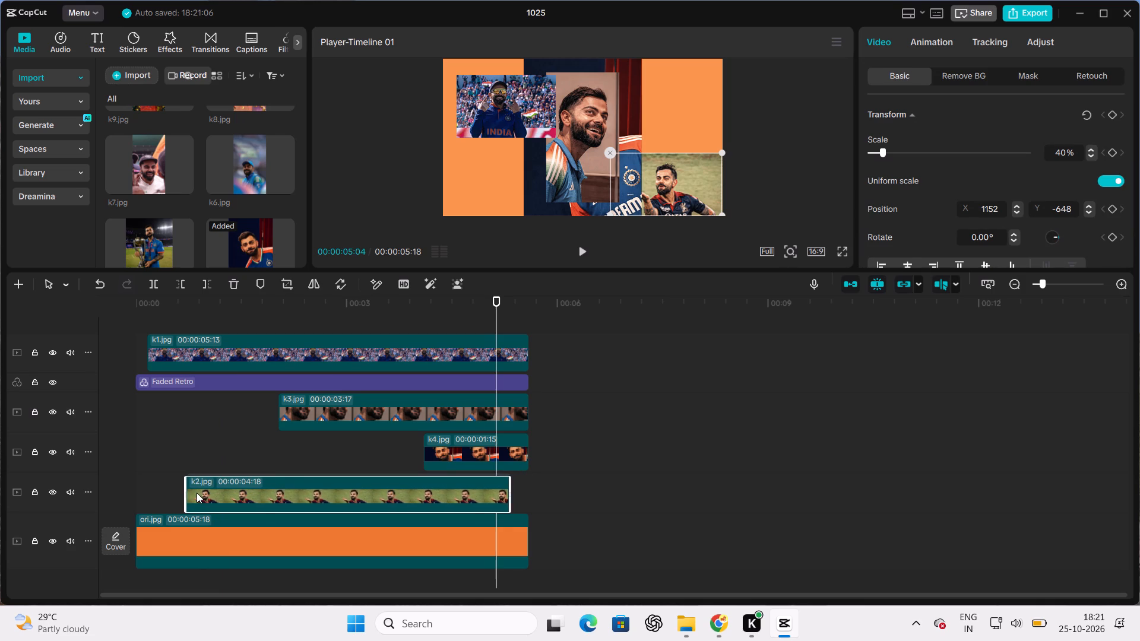
left_click_drag(197, 493, 193, 493)
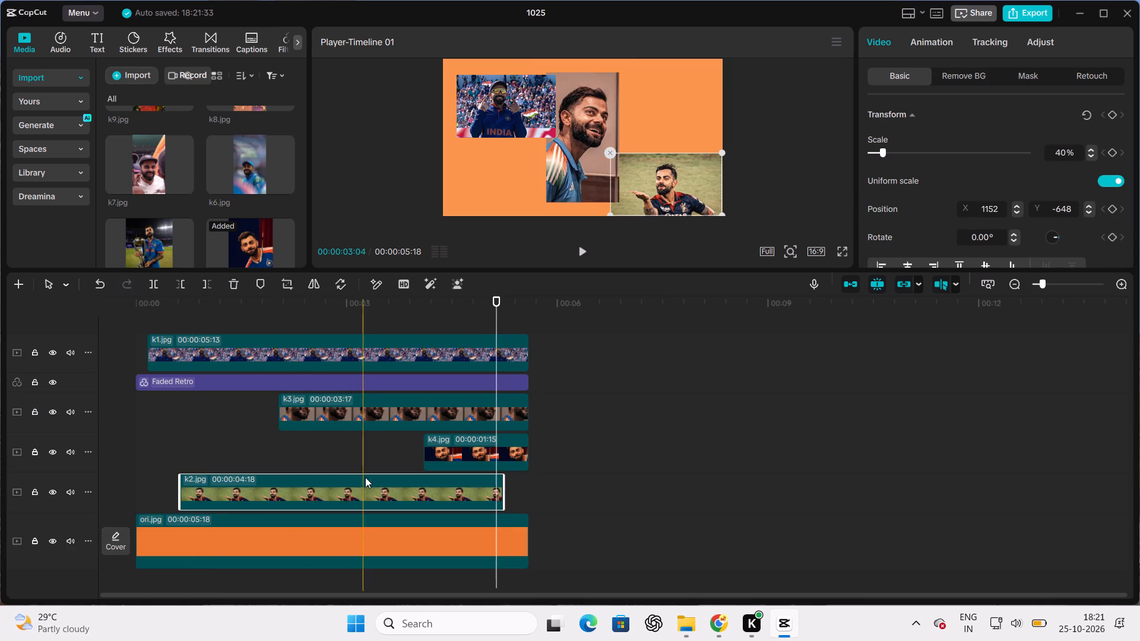
left_click_drag(321, 410, 276, 411)
left_click_drag(438, 443, 332, 444)
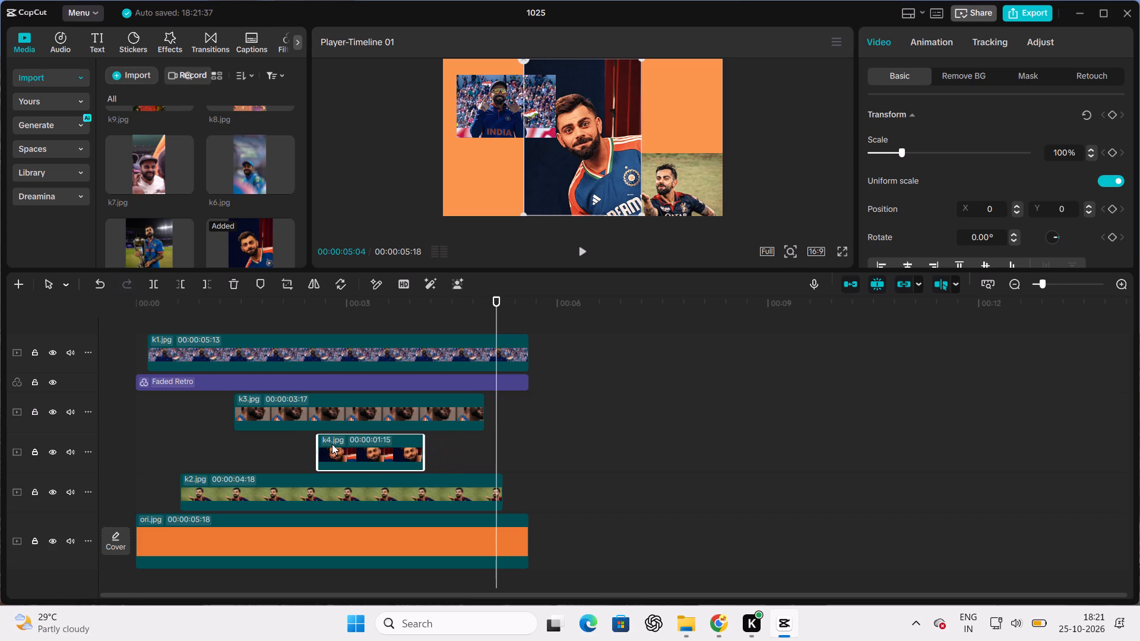
left_click_drag(332, 444, 318, 446)
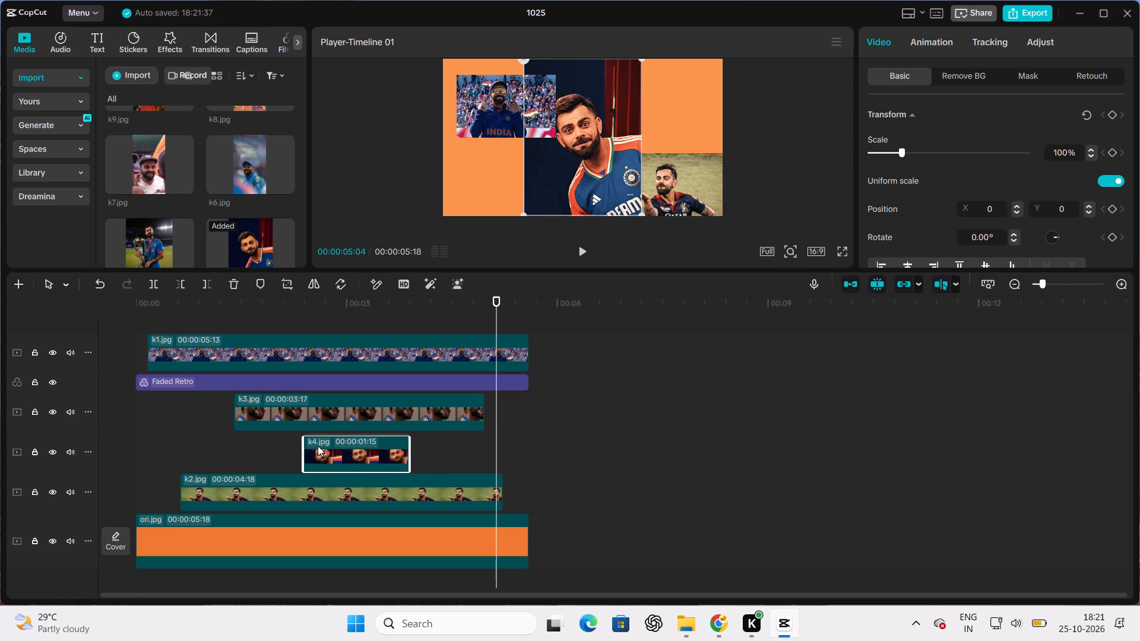
left_click_drag(318, 446, 316, 445)
Extend the k3.jpg, k2.jpg and k4.jpg clips to 00:00:04:06, 00:00:04:29 and 00:00:03:07, ending level with the orange background.
left_click(458, 424)
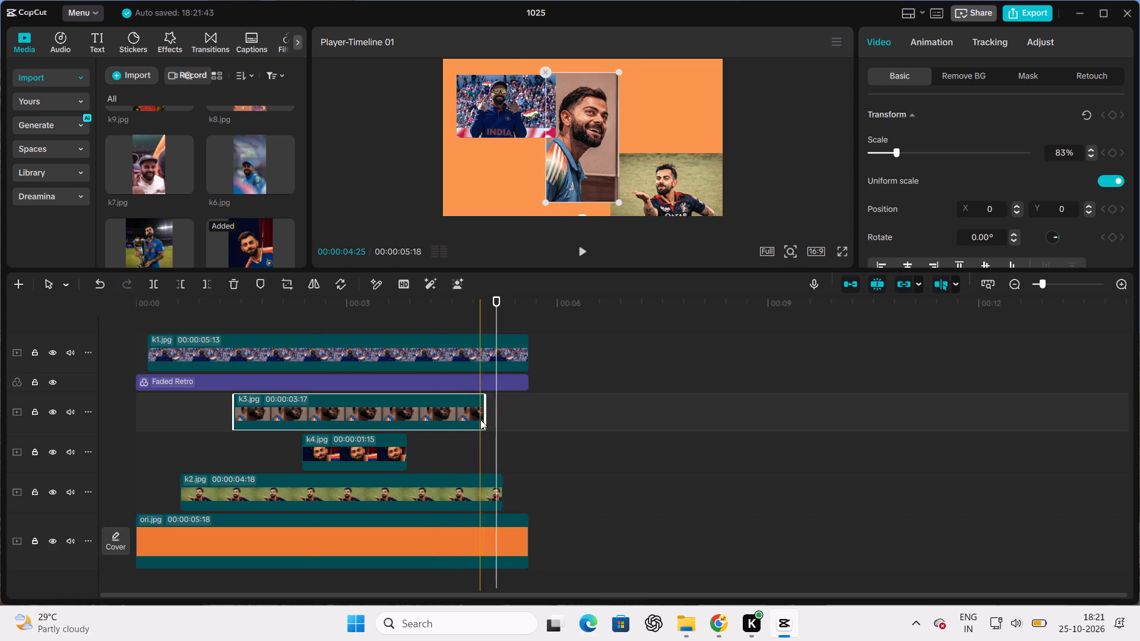
left_click_drag(484, 418, 529, 414)
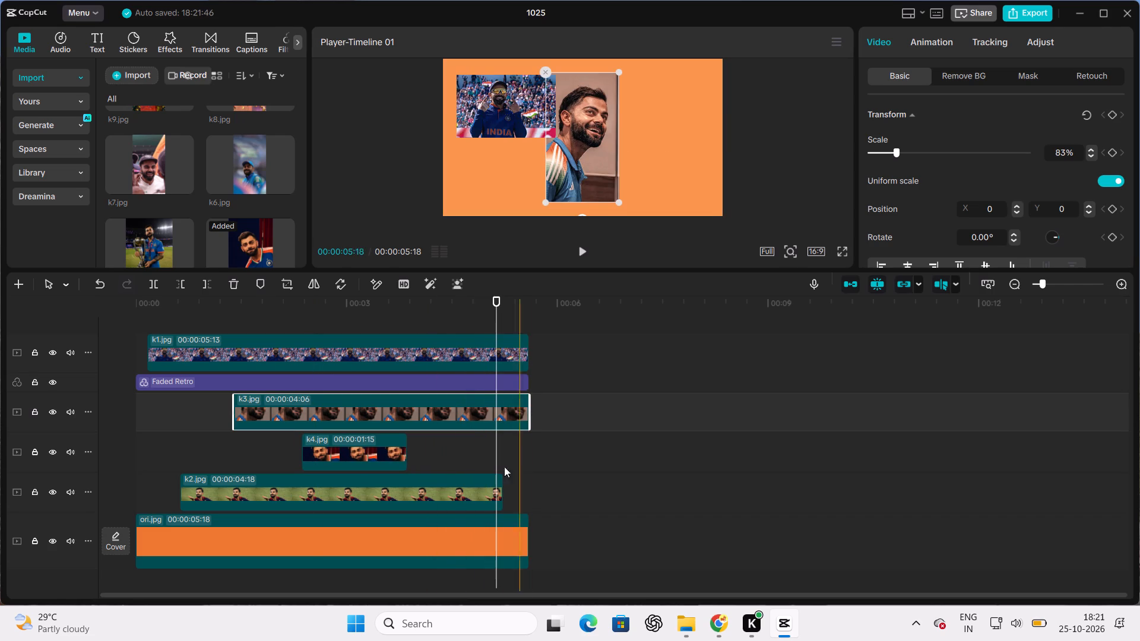
left_click(488, 509)
left_click_drag(504, 495, 515, 496)
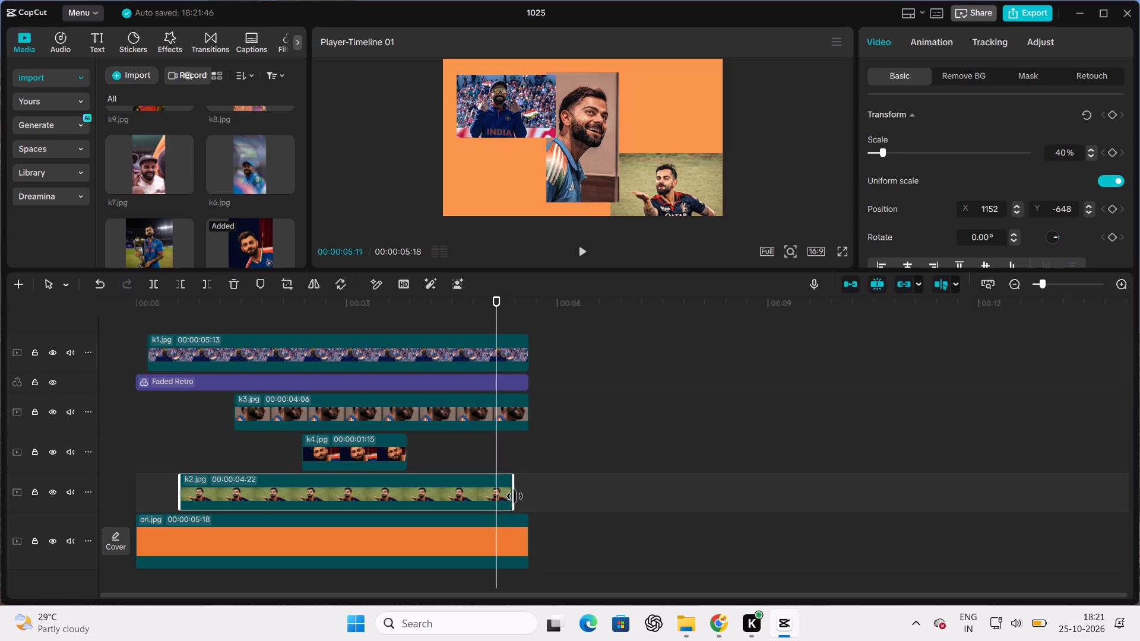
left_click_drag(515, 496, 525, 499)
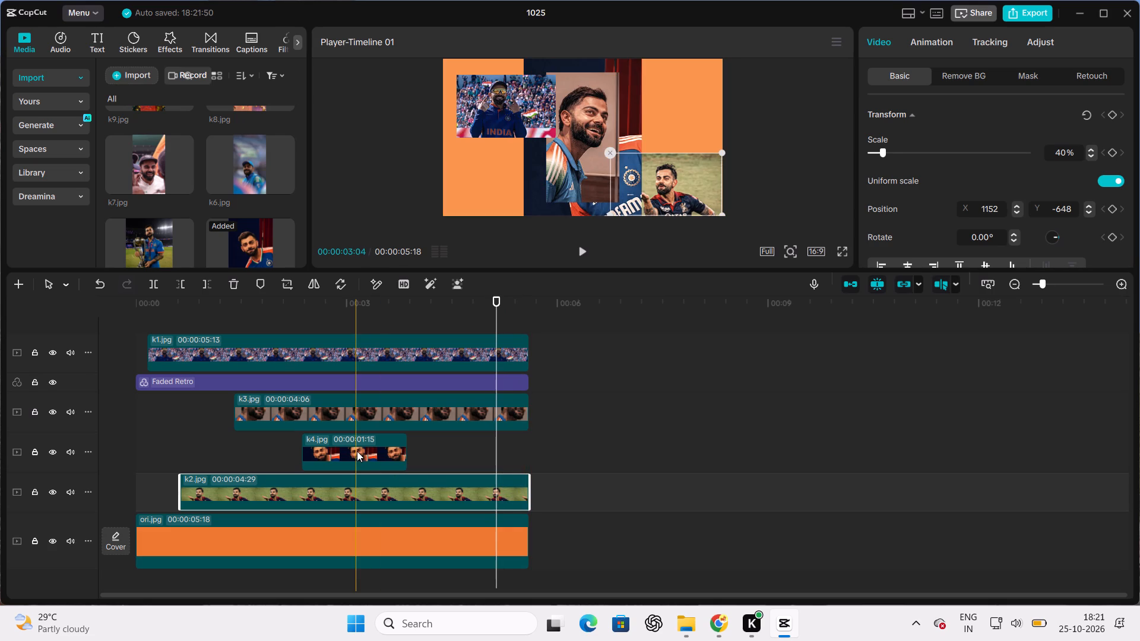
left_click(357, 450)
left_click_drag(410, 445, 468, 441)
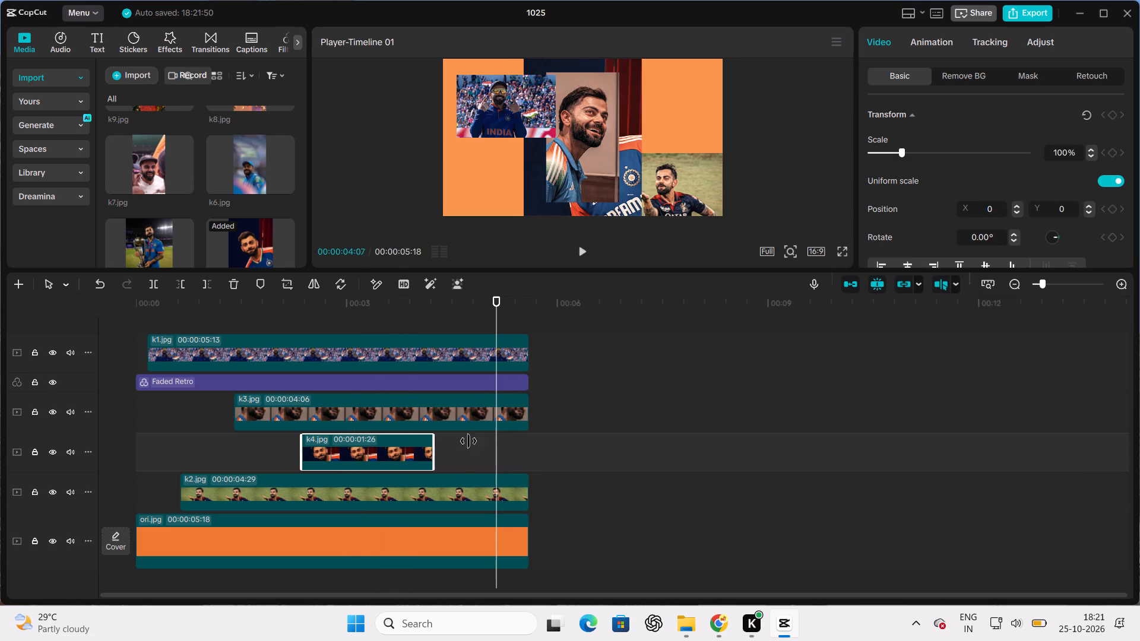
left_click_drag(468, 441, 525, 440)
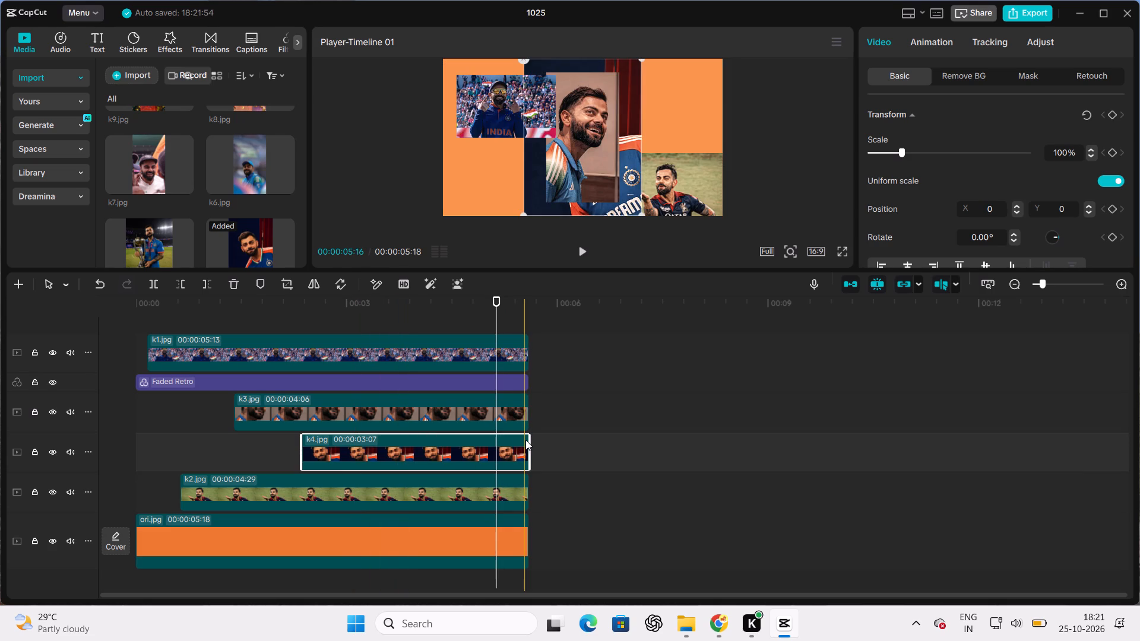
Scale the k4.jpg photo to 40% and place it below the k1.jpg photo, at about X -948, Y -545.
left_click(1066, 153)
key("BackSpace")
key("BackSpace")
key("BackSpace")
type("40")
key("Return")
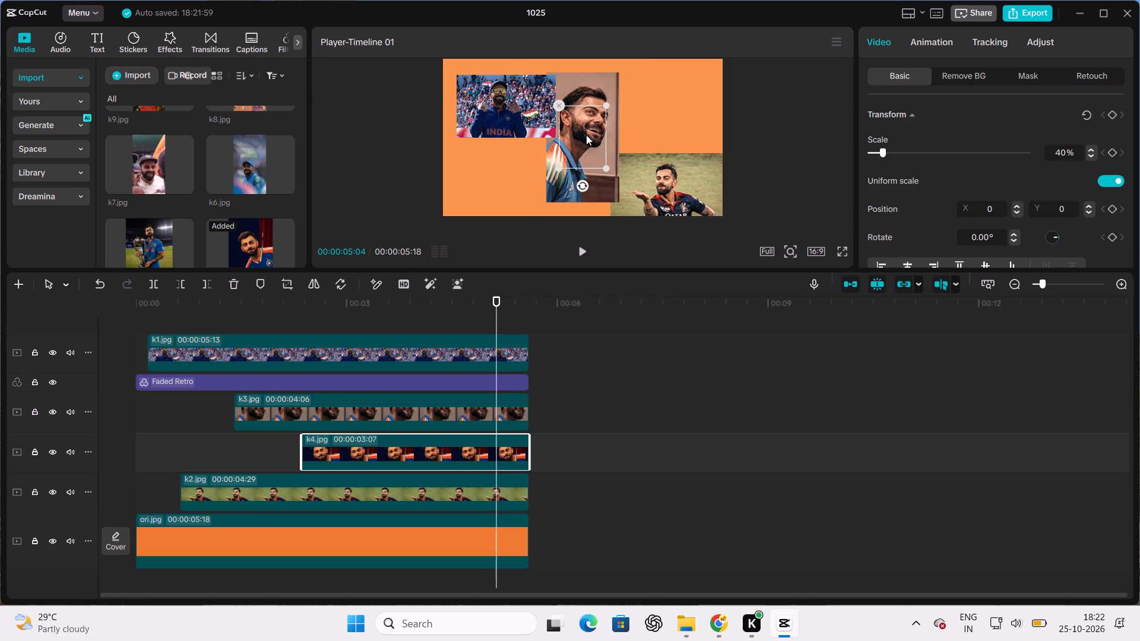
left_click_drag(586, 135, 517, 174)
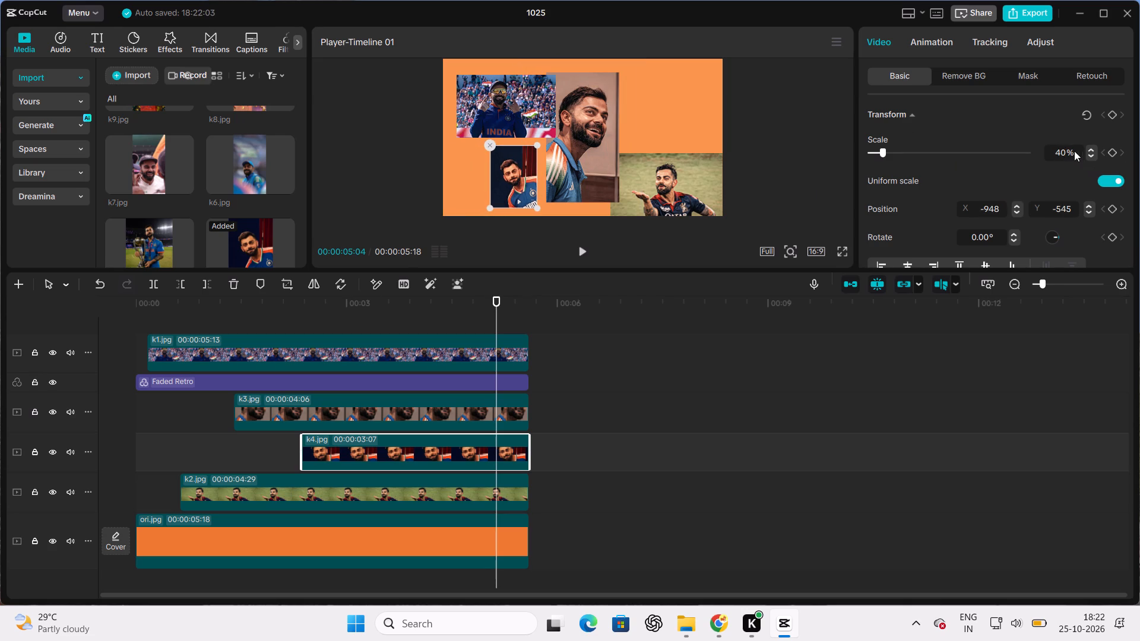
Set the k4.jpg photo's scale to 45% and nudge it to about X -938, Y -515.
left_click(1065, 150)
key("BackSpace")
key("5")
key("Return")
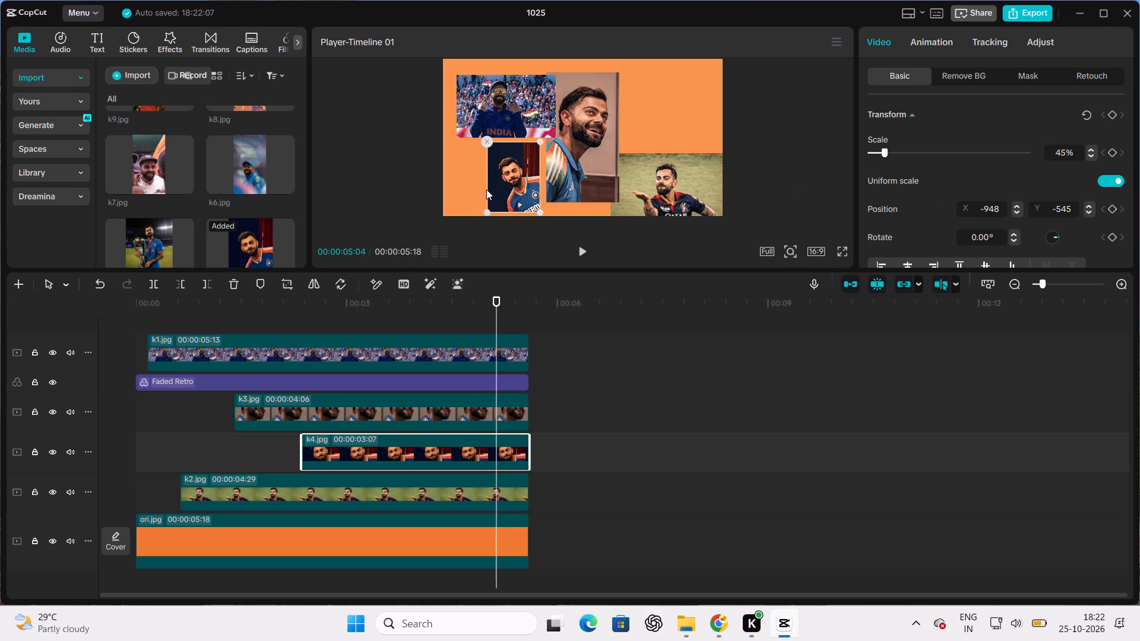
left_click(512, 185)
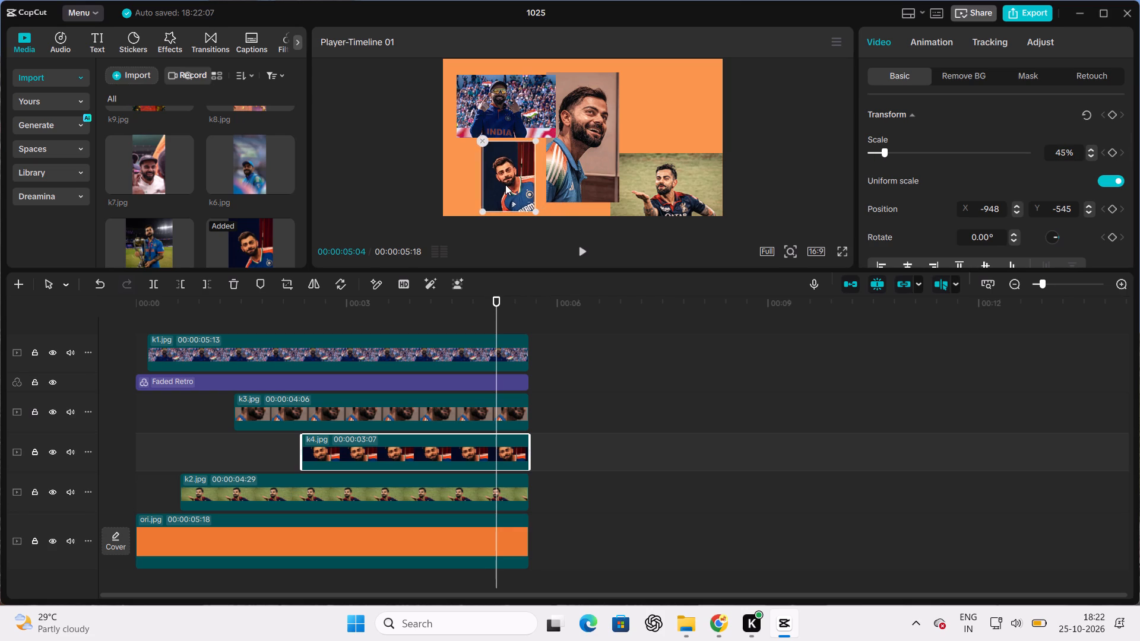
left_click(513, 183)
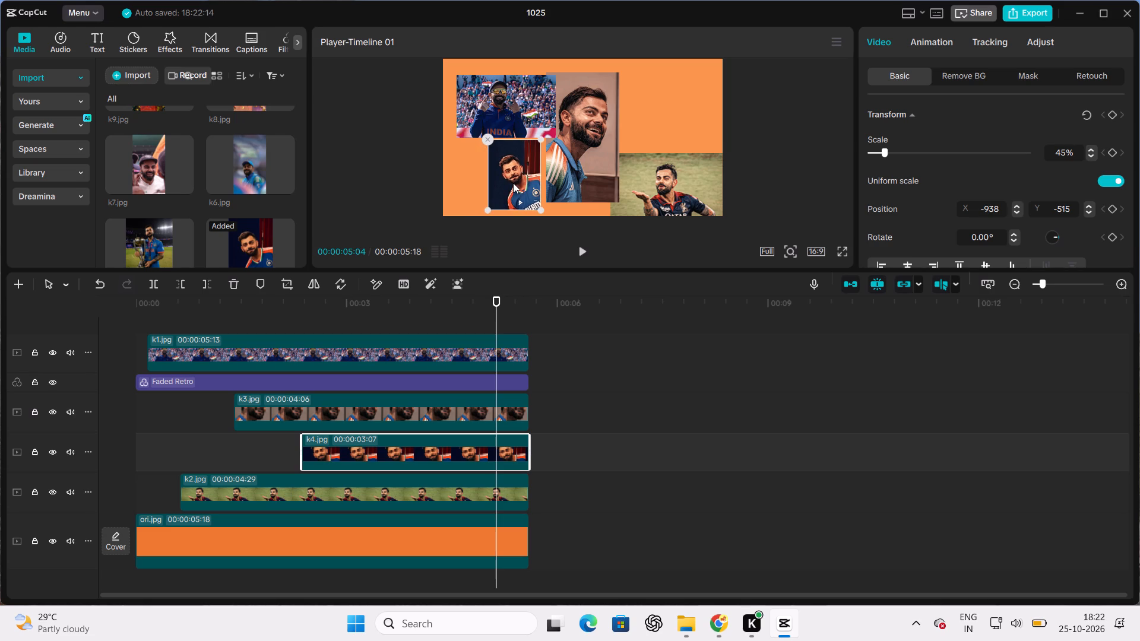
Play the timeline from the beginning to check the timing and layout of the four photos.
left_click(135, 322)
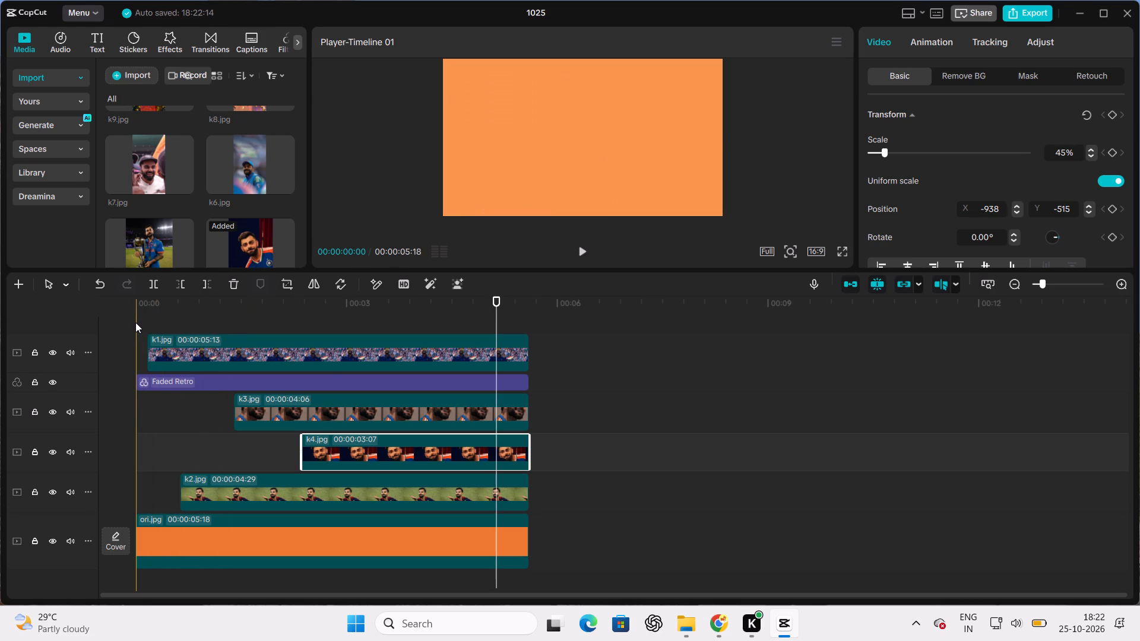
key("space")
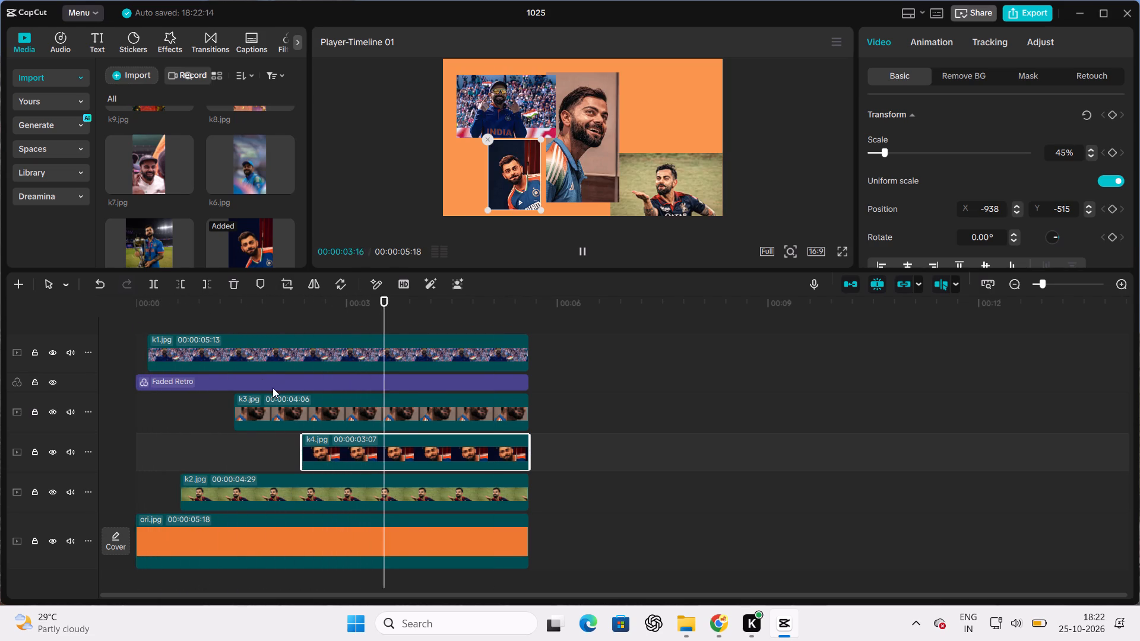
Add k7.jpg near the timeline's start and move it onto its own overlay track between k4.jpg and k2.jpg.
left_click(141, 324)
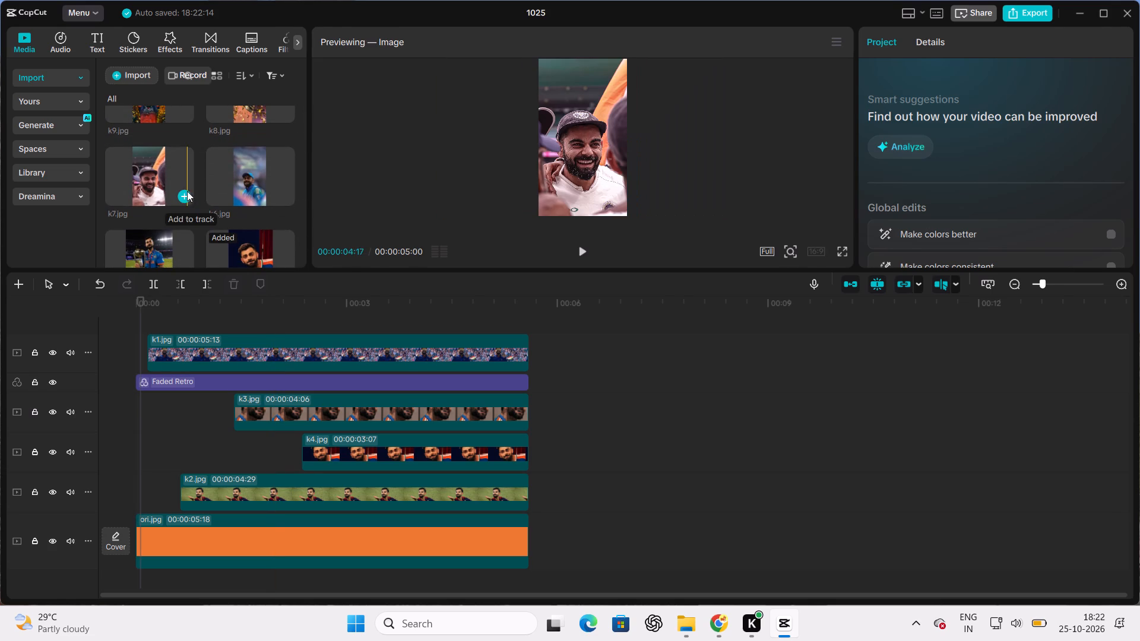
left_click(182, 198)
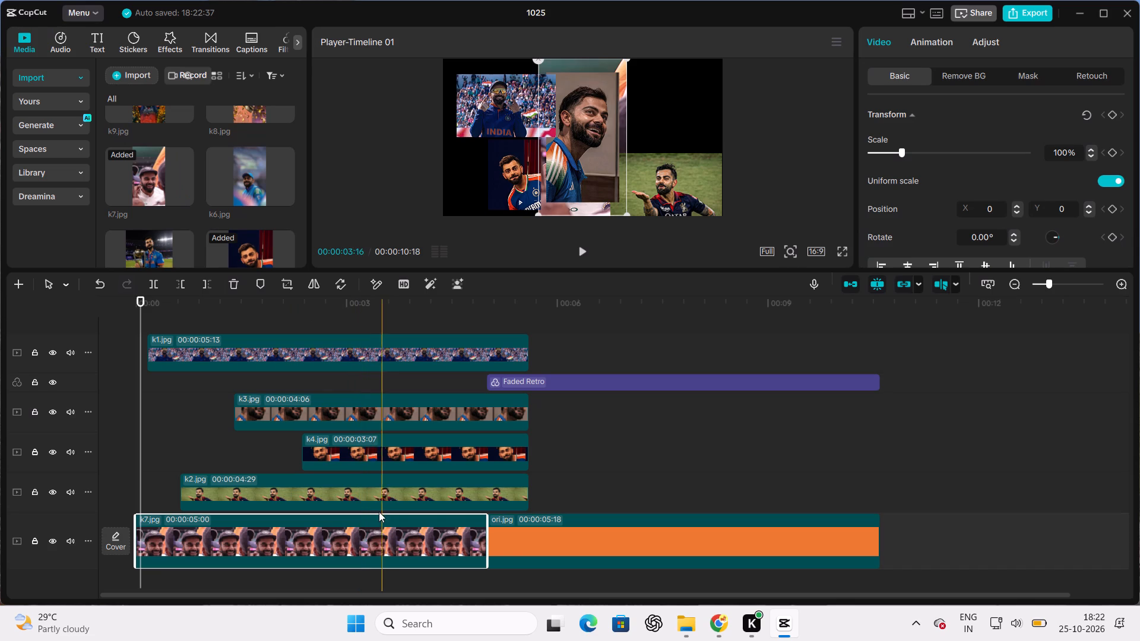
left_click_drag(375, 546, 476, 499)
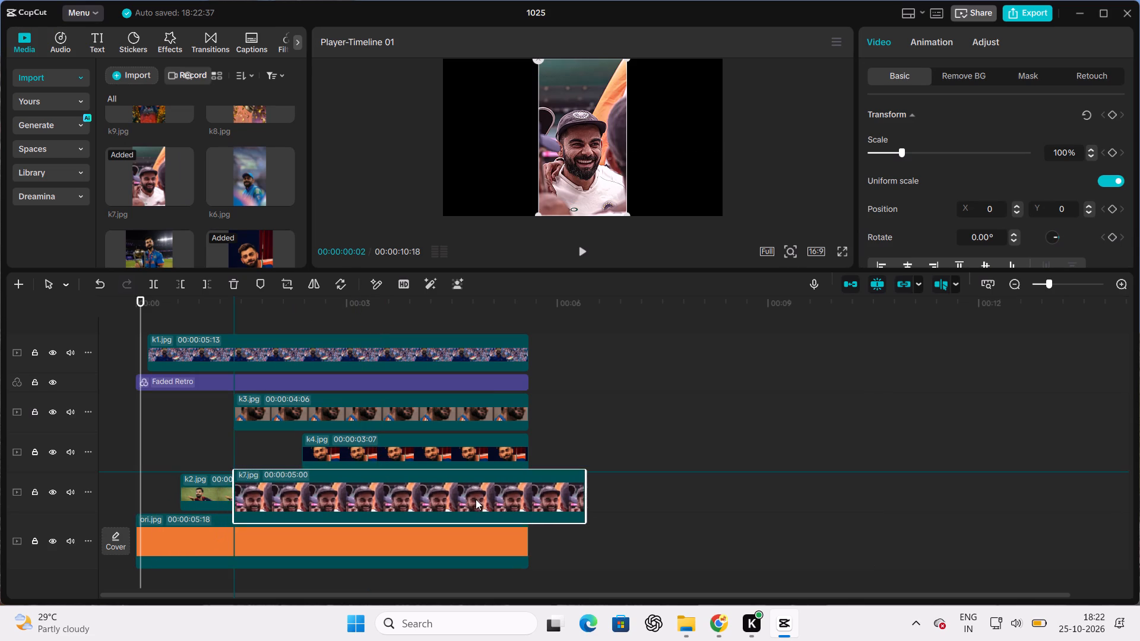
left_click_drag(476, 499, 615, 469)
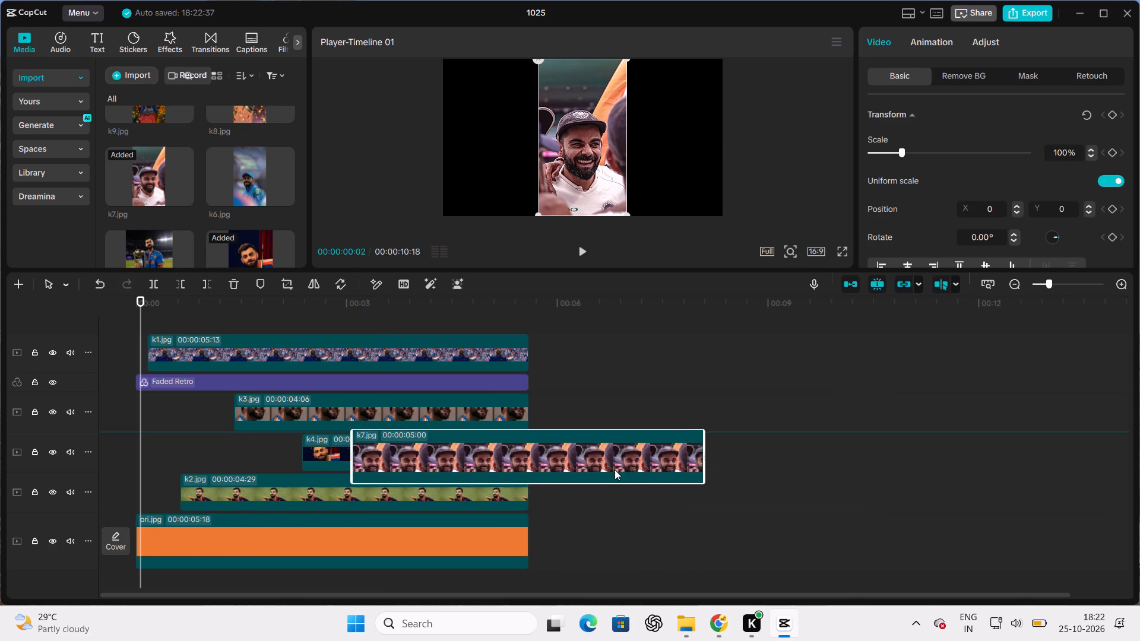
left_click_drag(615, 469, 638, 478)
scroll(530, 509, "down", 1)
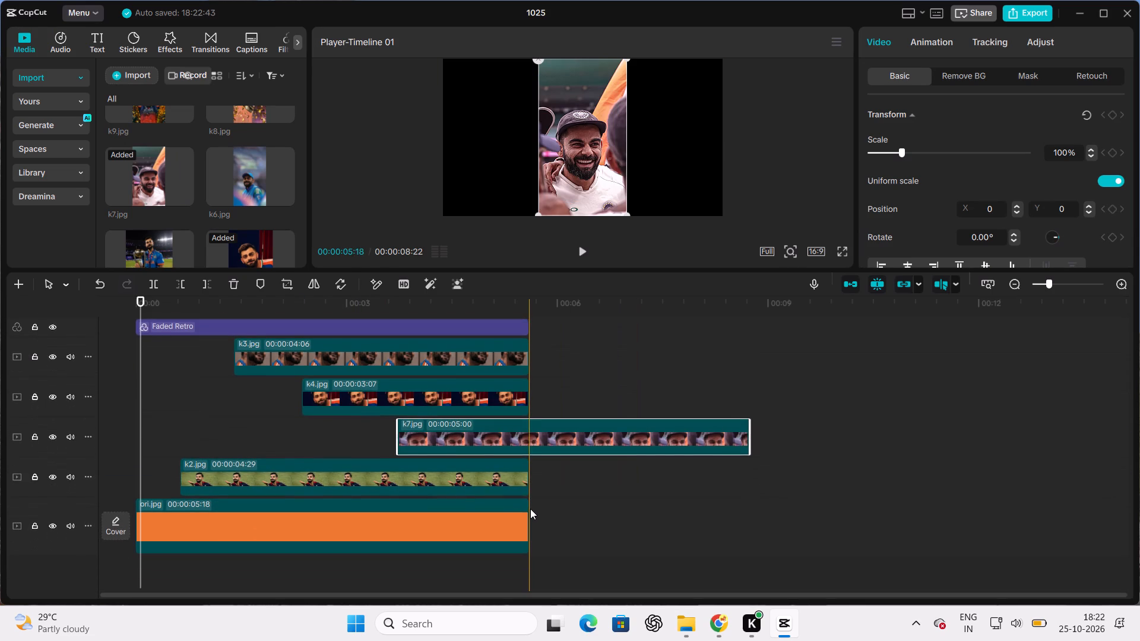
Move the k7.jpg clip to start at about 2.7 seconds and trim it to 00:00:02:26, ending level with the background.
left_click_drag(427, 440, 402, 440)
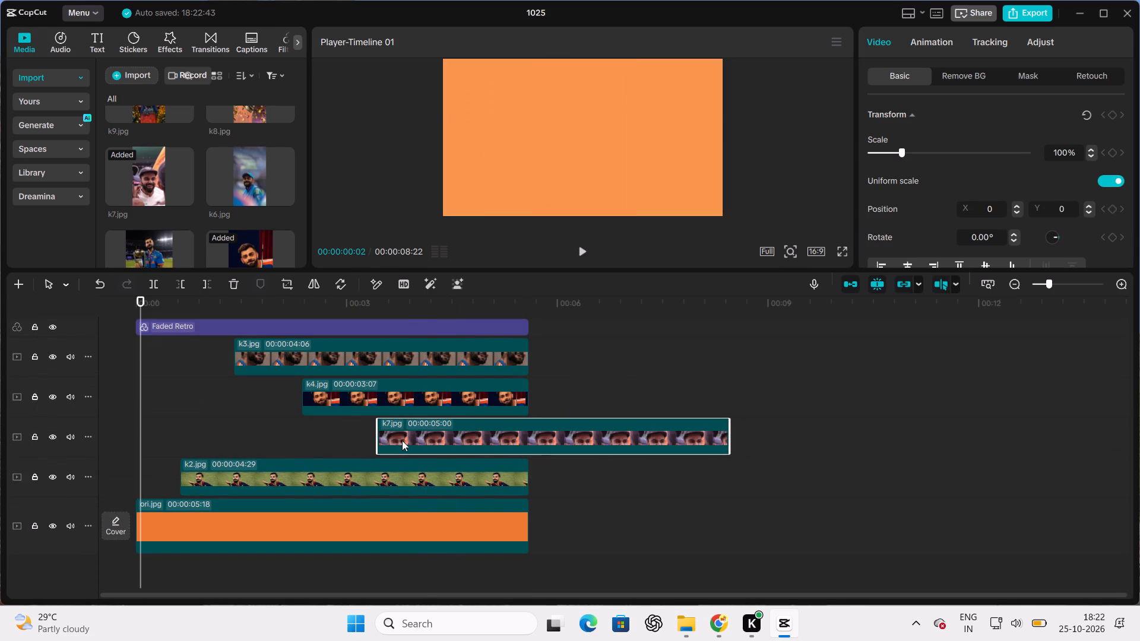
left_click_drag(402, 440, 356, 440)
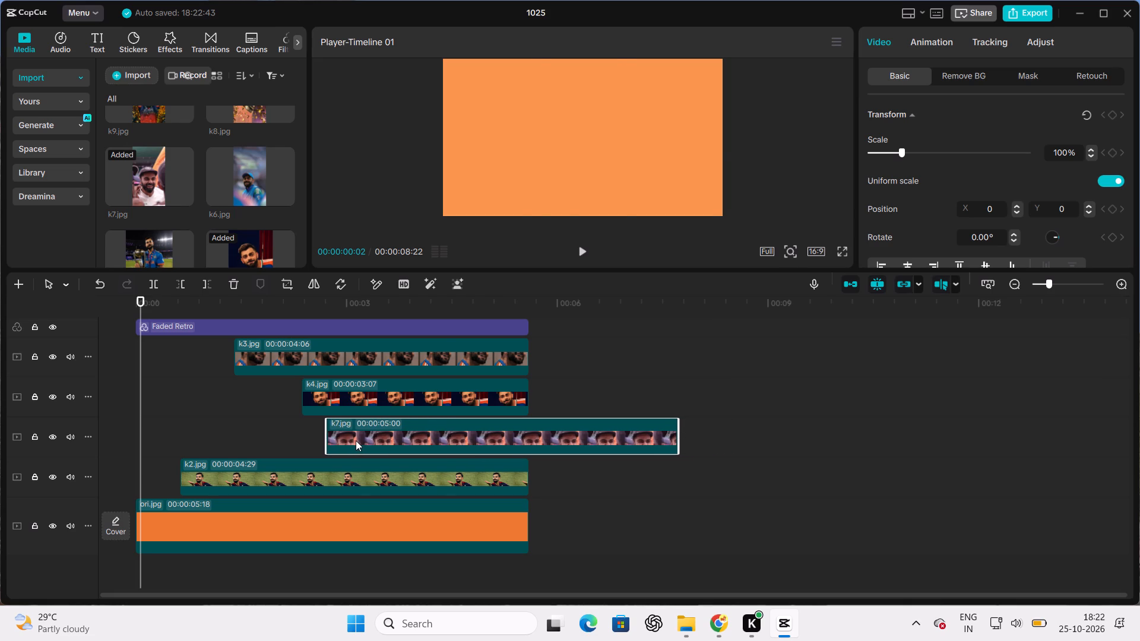
left_click_drag(356, 440, 356, 440)
left_click_drag(680, 434, 644, 435)
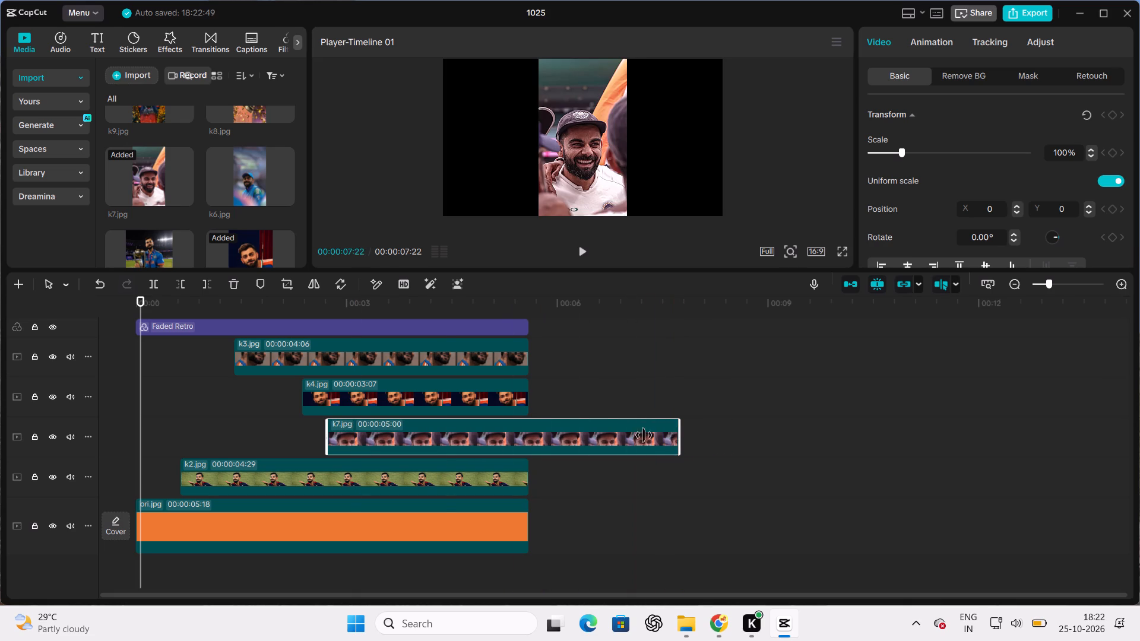
left_click_drag(644, 435, 523, 430)
Play the first few seconds of the timeline to check how k7.jpg appears with the other photos.
scroll(376, 394, "up", 1)
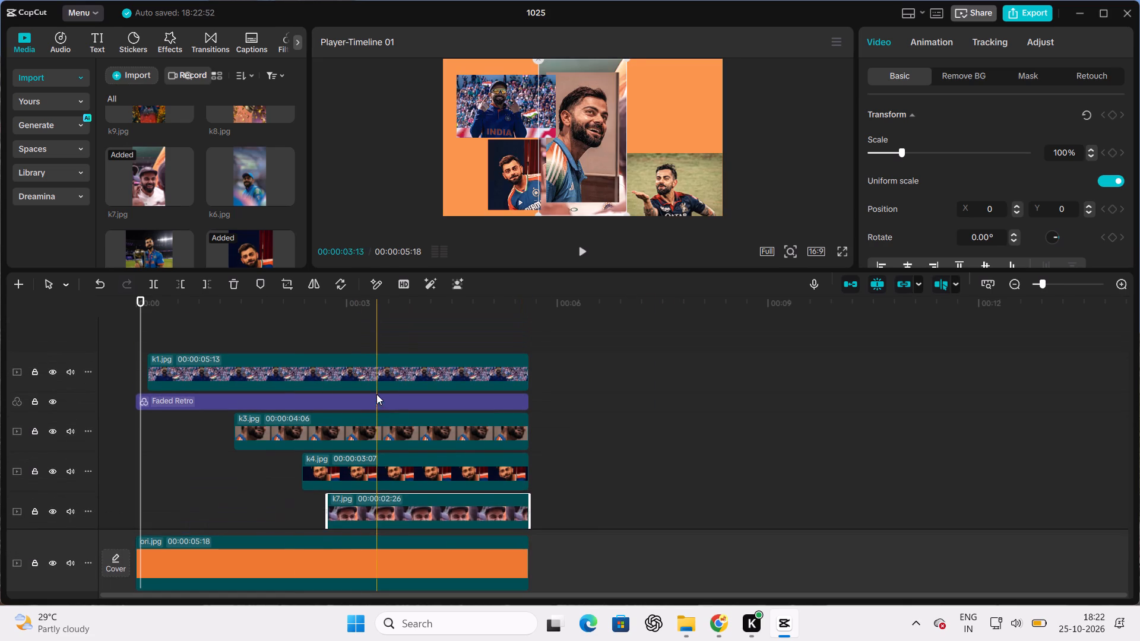
key("space")
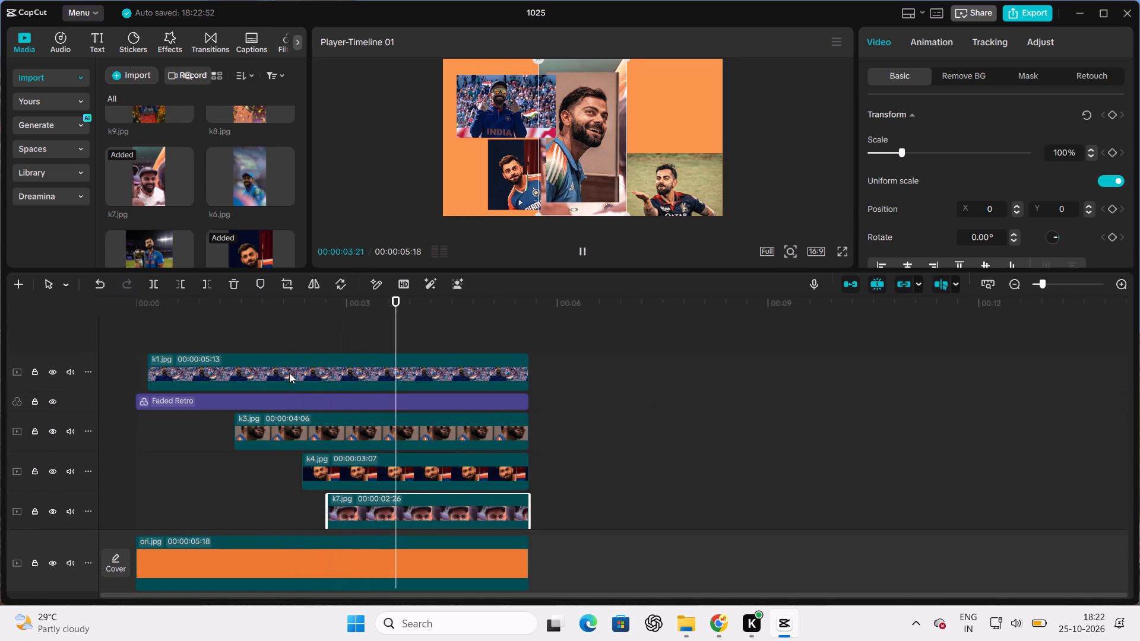
key("space")
Extend the orange background clip ori.jpg to 00:00:06:27.
scroll(289, 373, "down", 2)
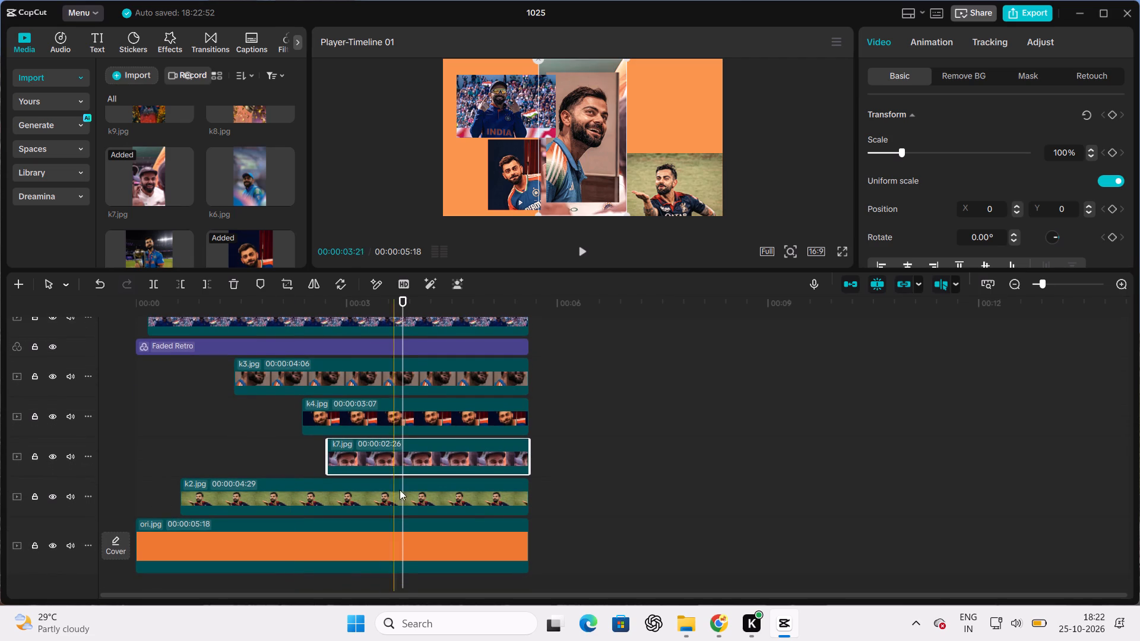
scroll(408, 520, "down", 1)
left_click(464, 535)
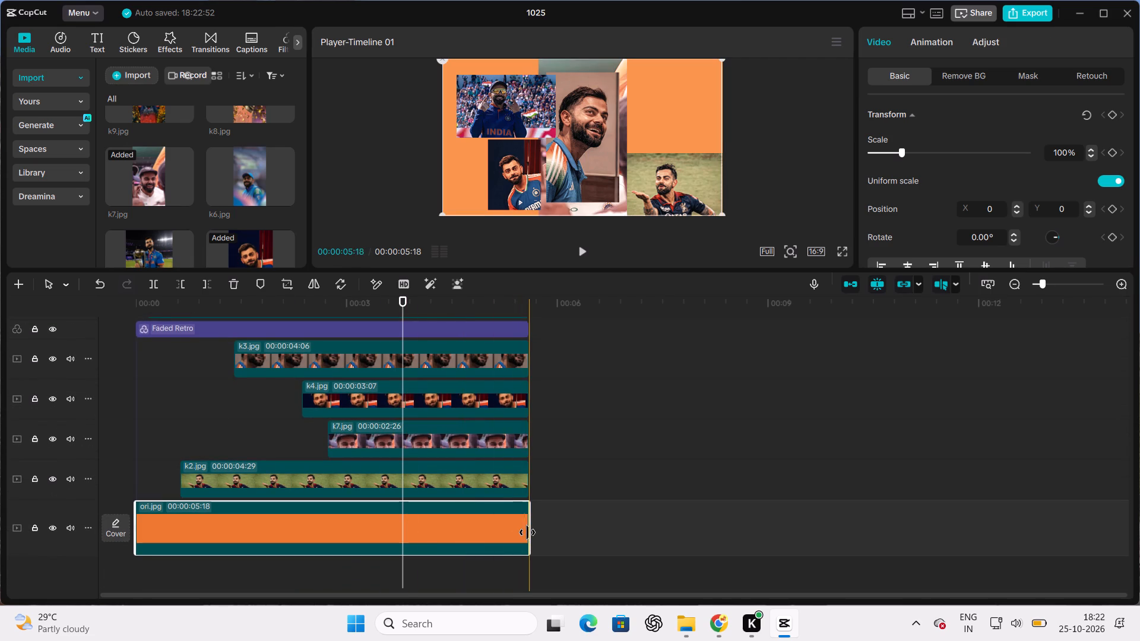
left_click_drag(527, 532, 618, 543)
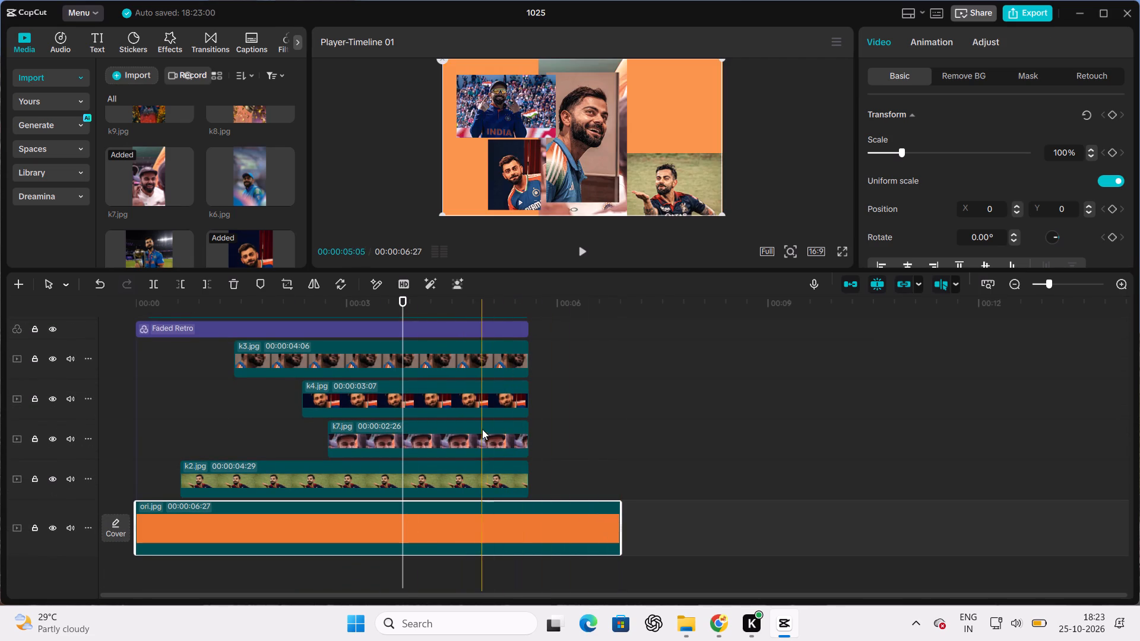
Move the k3.jpg, k4.jpg and k7.jpg clips earlier to start at about 1.1, 1.7 and 2.2 seconds.
scroll(506, 485, "up", 1)
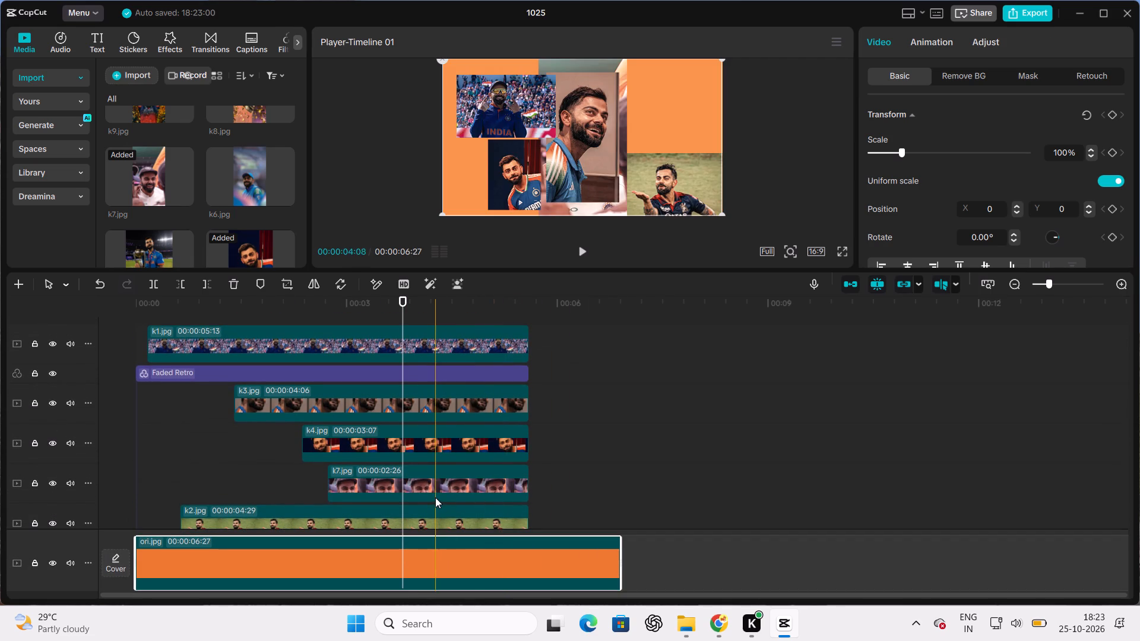
scroll(423, 480, "up", 1)
scroll(423, 480, "down", 1)
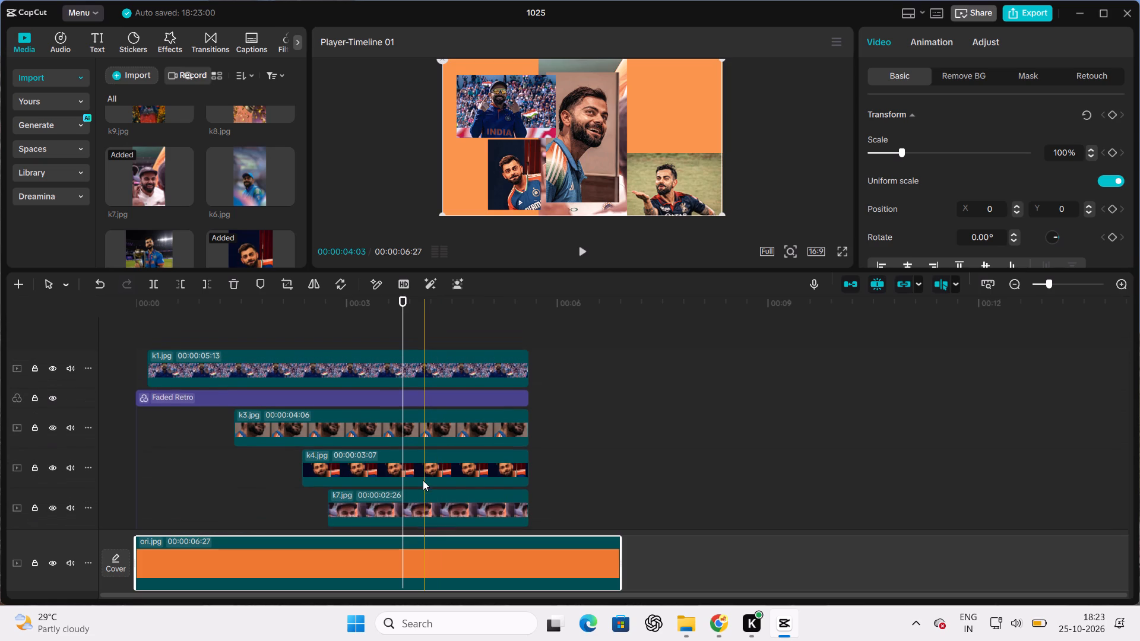
scroll(423, 480, "down", 1)
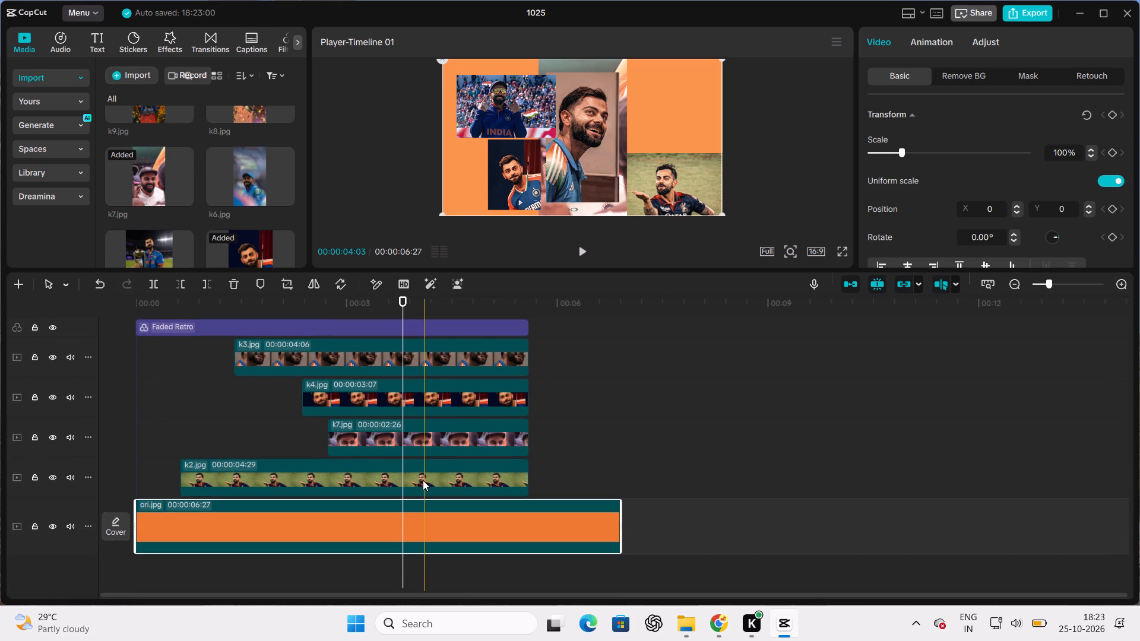
scroll(423, 480, "up", 1)
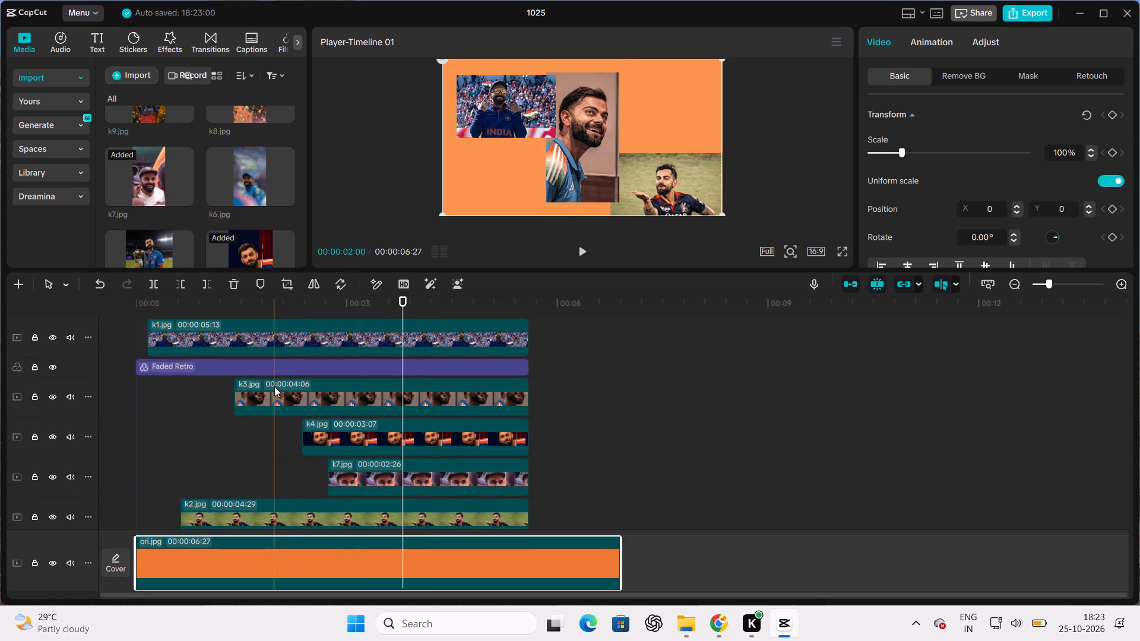
left_click_drag(274, 386, 256, 381)
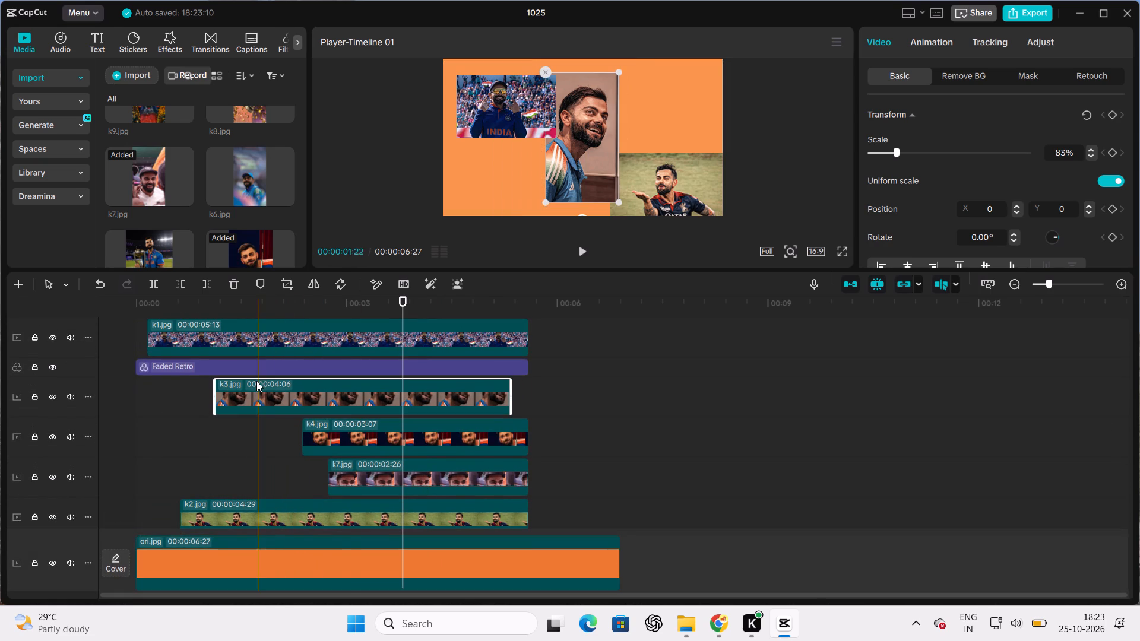
left_click_drag(351, 444, 315, 441)
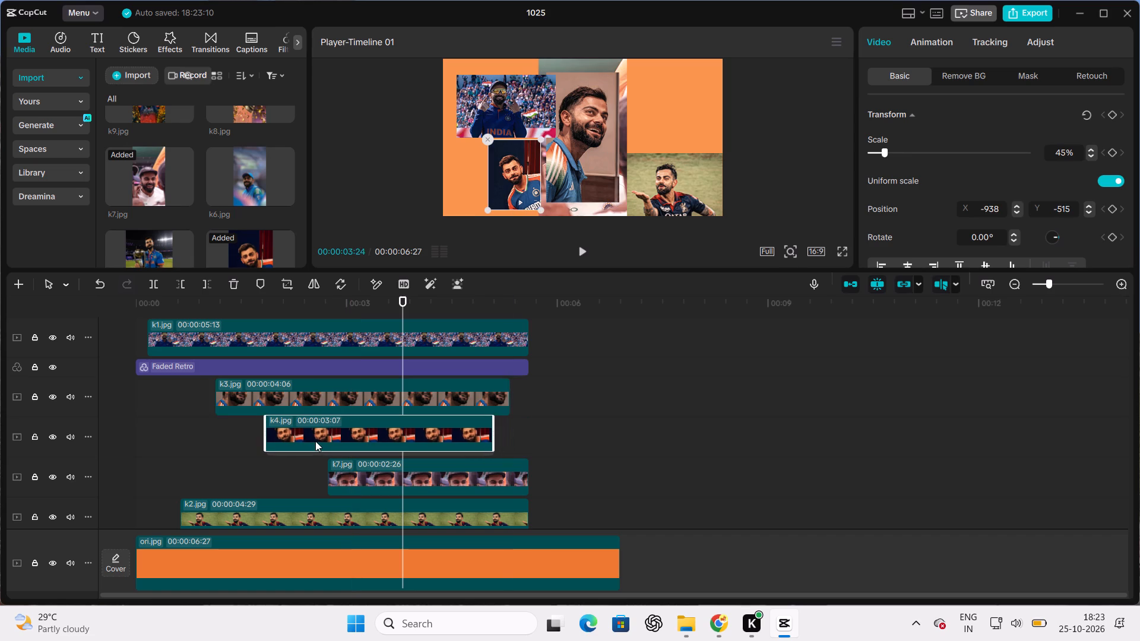
left_click_drag(315, 441, 306, 442)
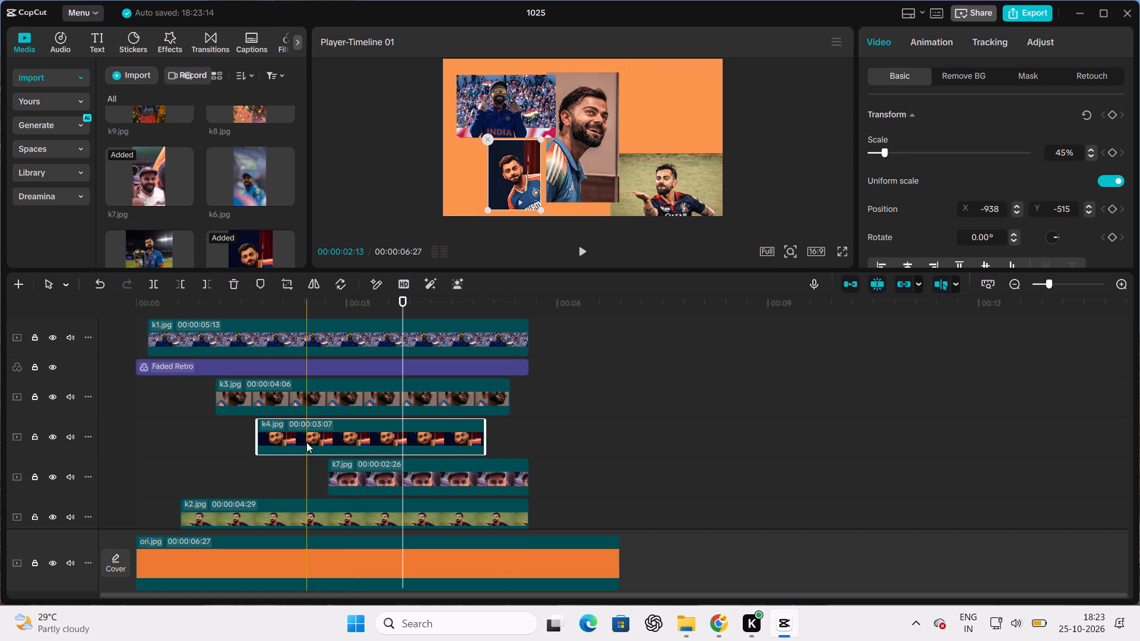
left_click_drag(349, 466, 312, 468)
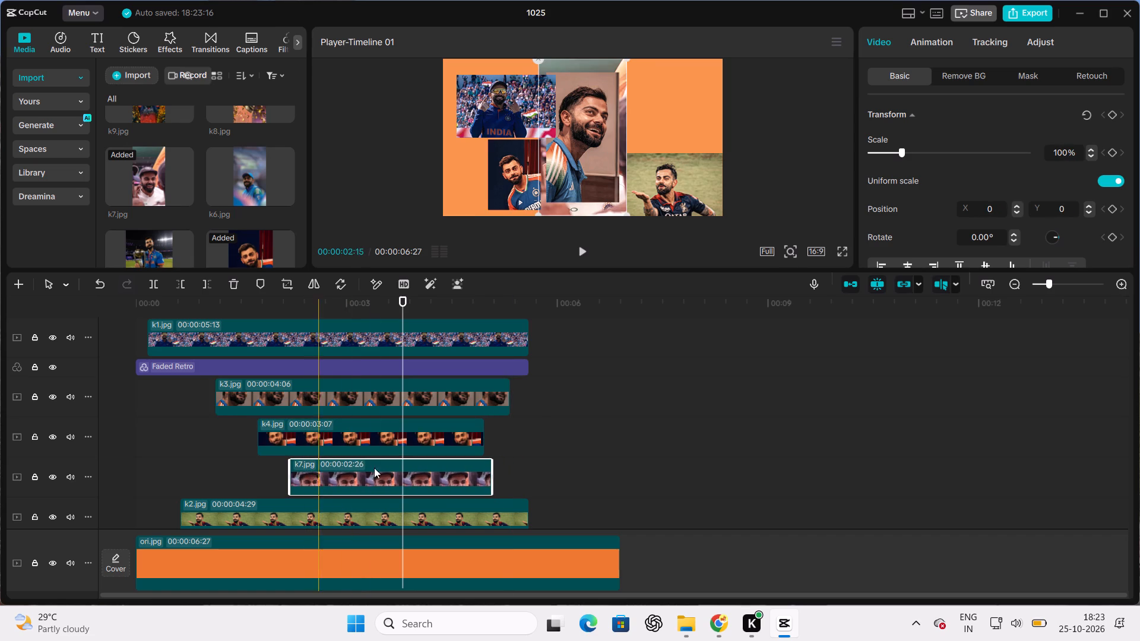
Extend the k7.jpg, k4.jpg and k3.jpg clips to 00:00:03:12, 00:00:03:26 and 00:00:04:14, ending level with the k1.jpg clip.
left_click_drag(490, 477, 531, 482)
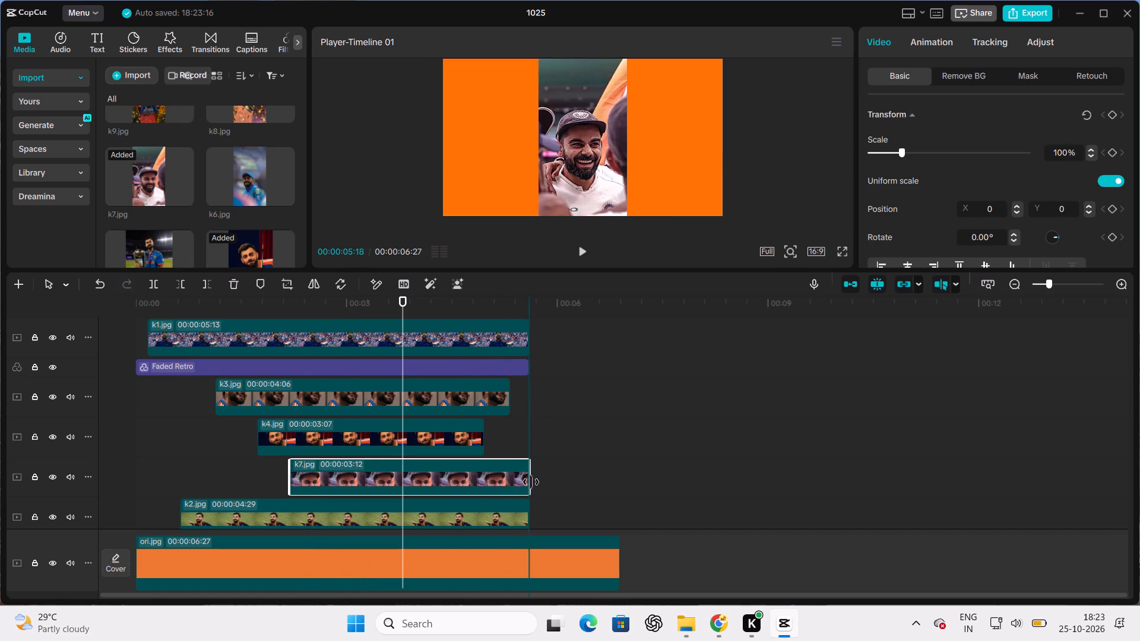
left_click(483, 451)
left_click(483, 451)
left_click_drag(483, 451, 499, 450)
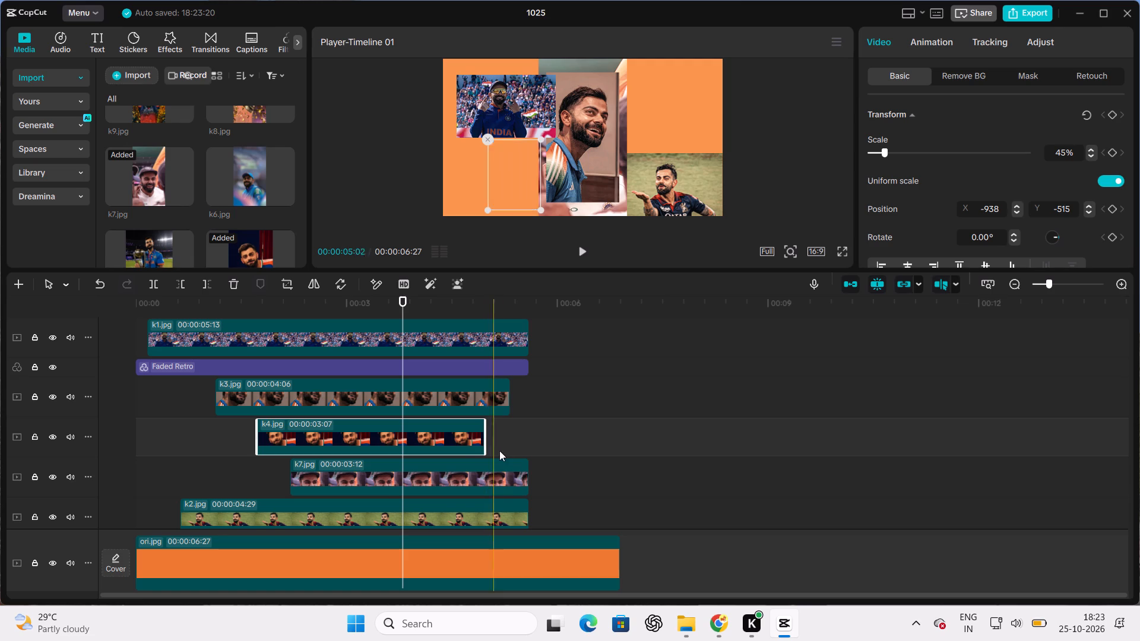
left_click_drag(499, 450, 530, 448)
left_click_drag(481, 436, 505, 436)
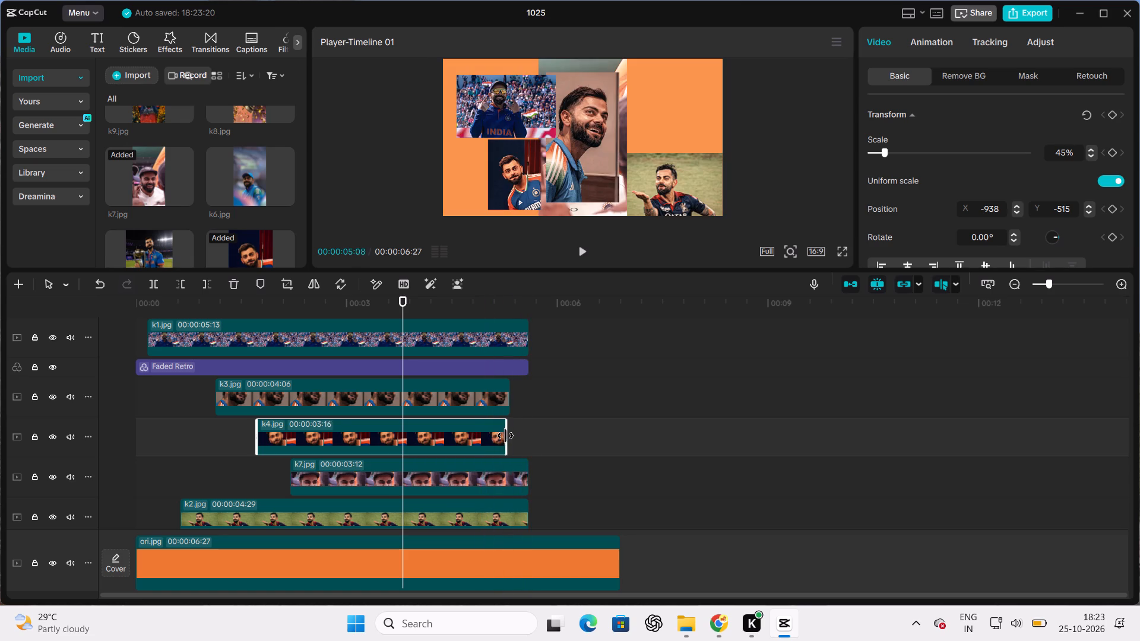
left_click_drag(505, 436, 528, 439)
left_click(502, 388)
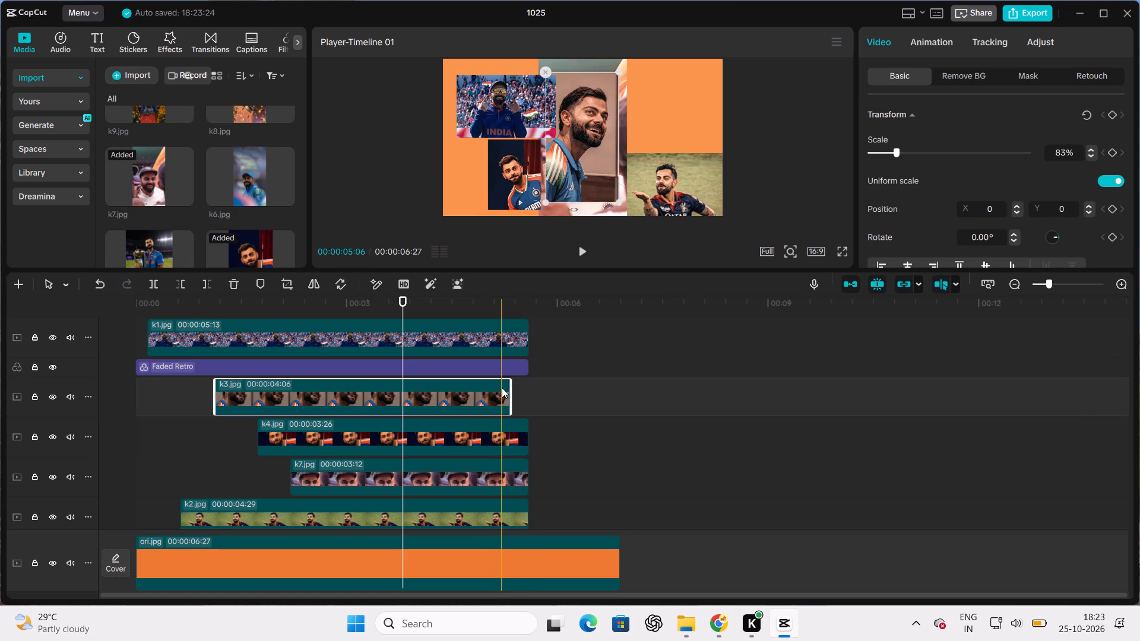
left_click_drag(514, 388, 528, 388)
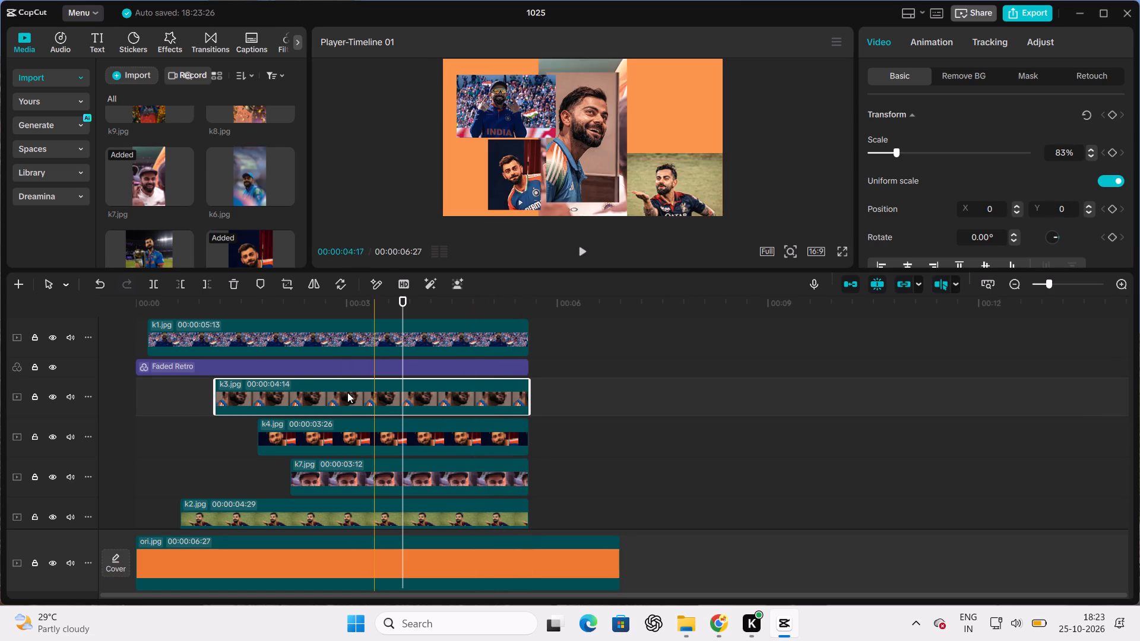
Play the first three seconds of the timeline to check the staggered photo entries.
left_click(137, 324)
key("space")
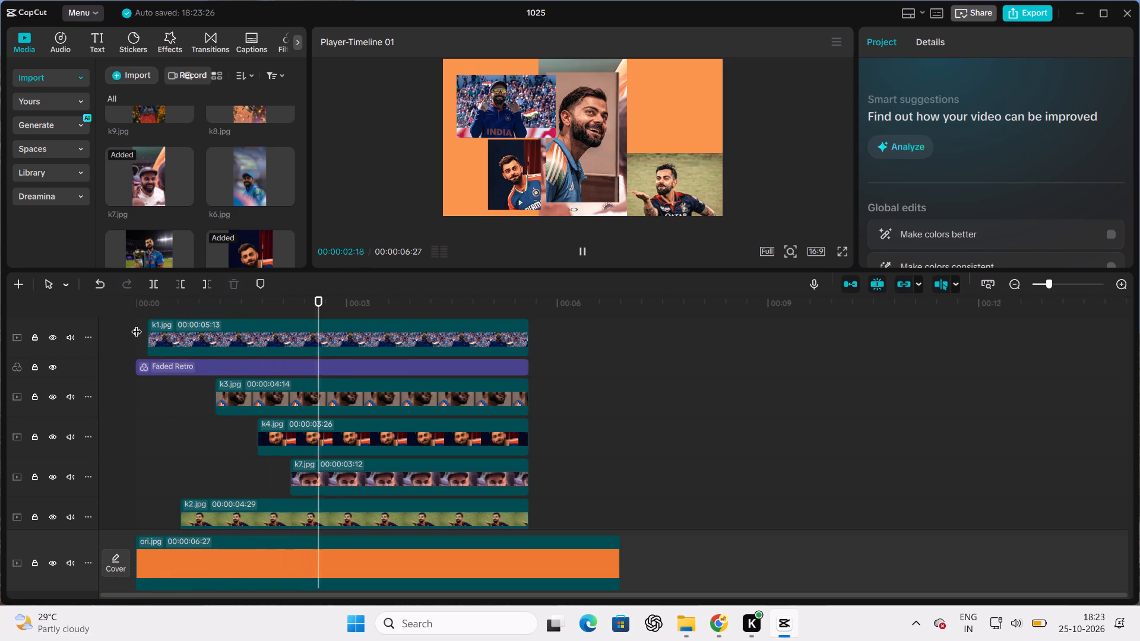
key("space")
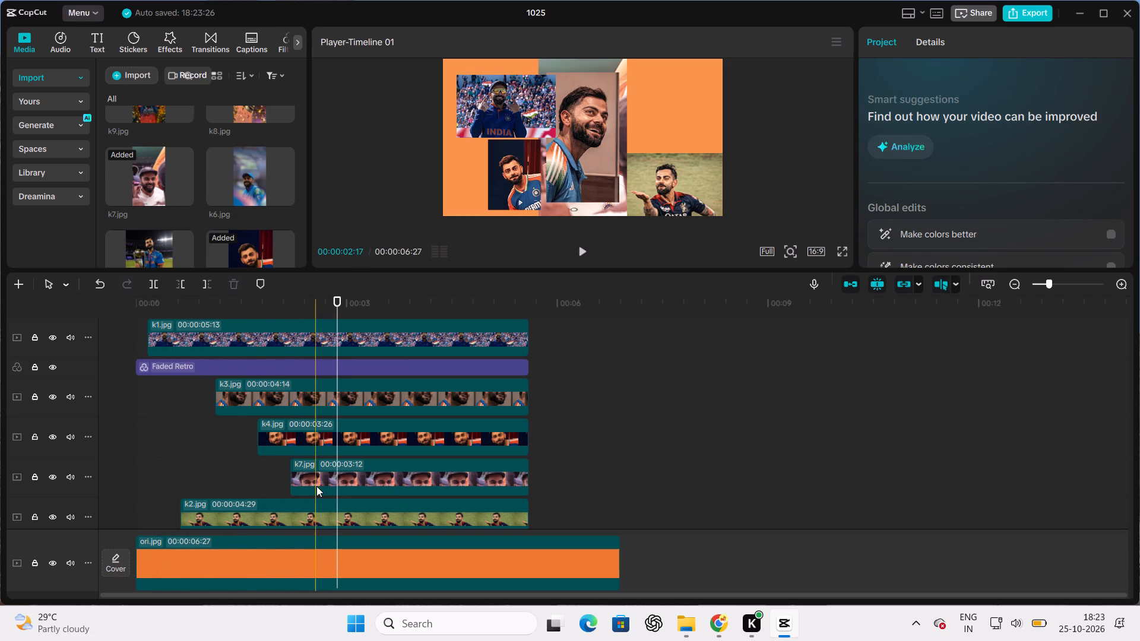
Scale the k7.jpg photo to 45% and move it to the frame's empty upper-right area, at about X 1050, Y 387.
left_click(316, 486)
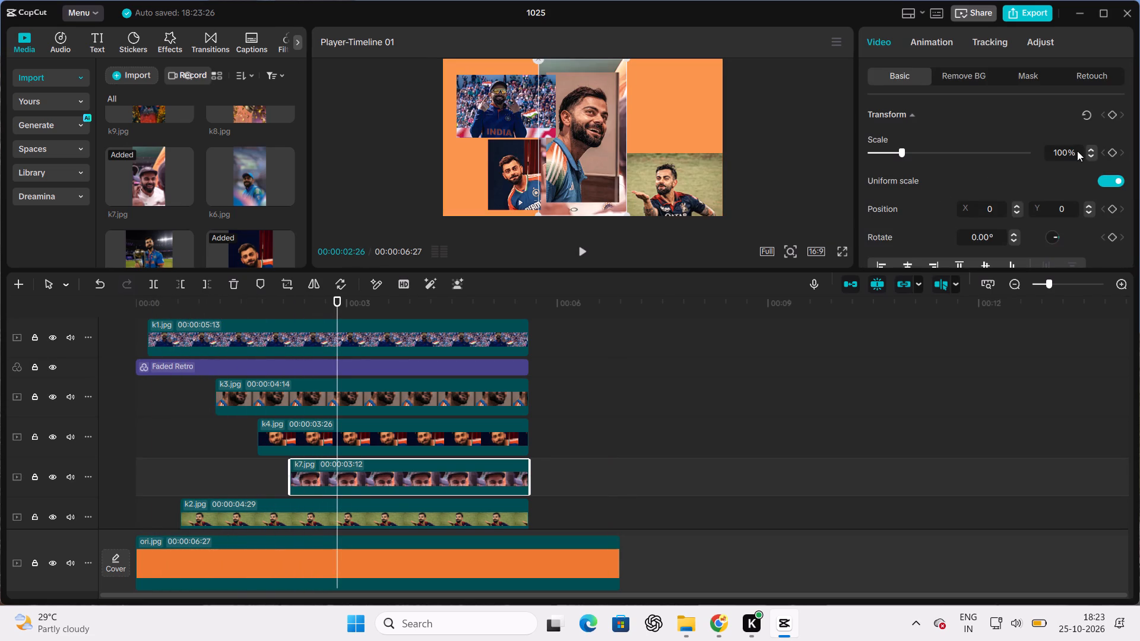
left_click(1066, 151)
key("BackSpace")
key("BackSpace")
key("BackSpace")
type("45")
key("Return")
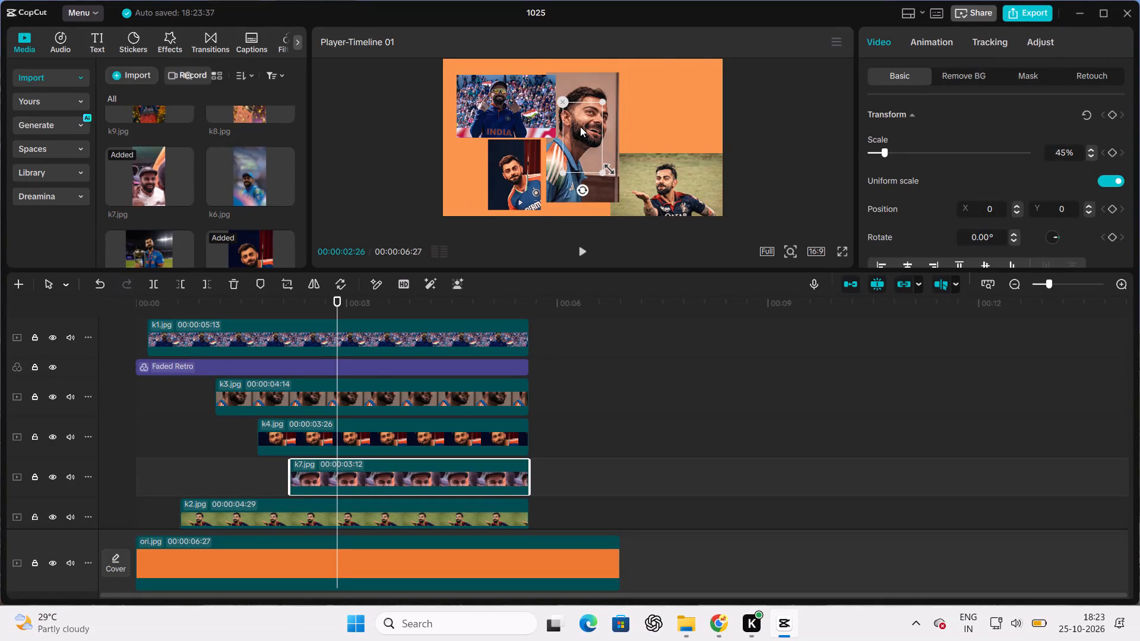
left_click_drag(580, 126, 645, 101)
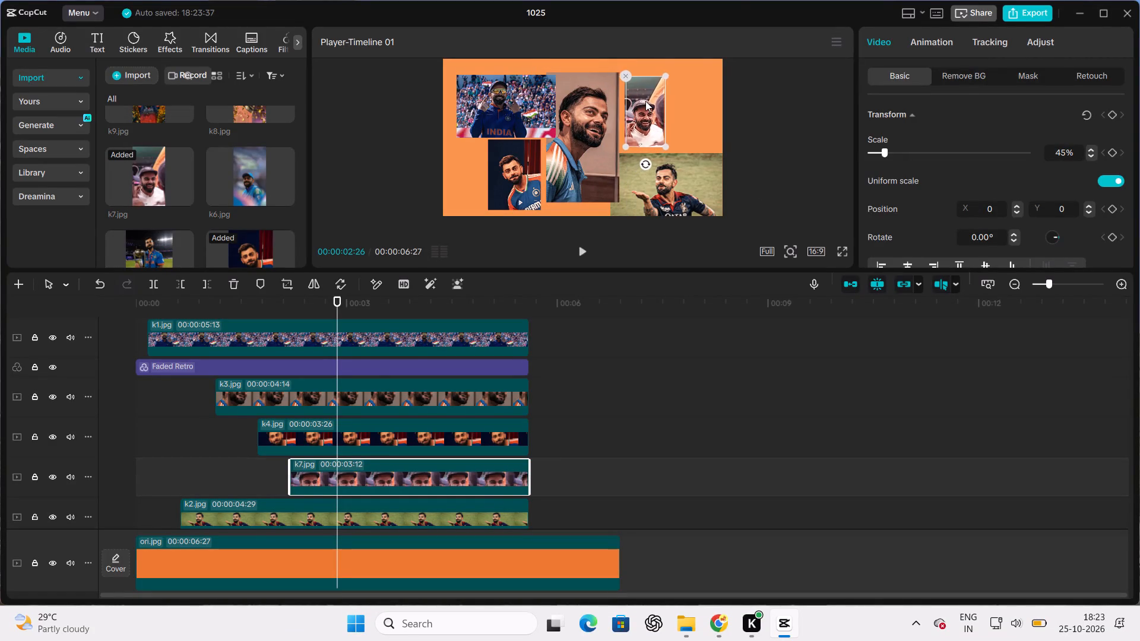
left_click_drag(645, 101, 656, 99)
Set the k7.jpg photo's scale to 50%, enlarge it to about 64% and reposition it at about X 1034, Y 194.
left_click(1068, 151)
key("BackSpace")
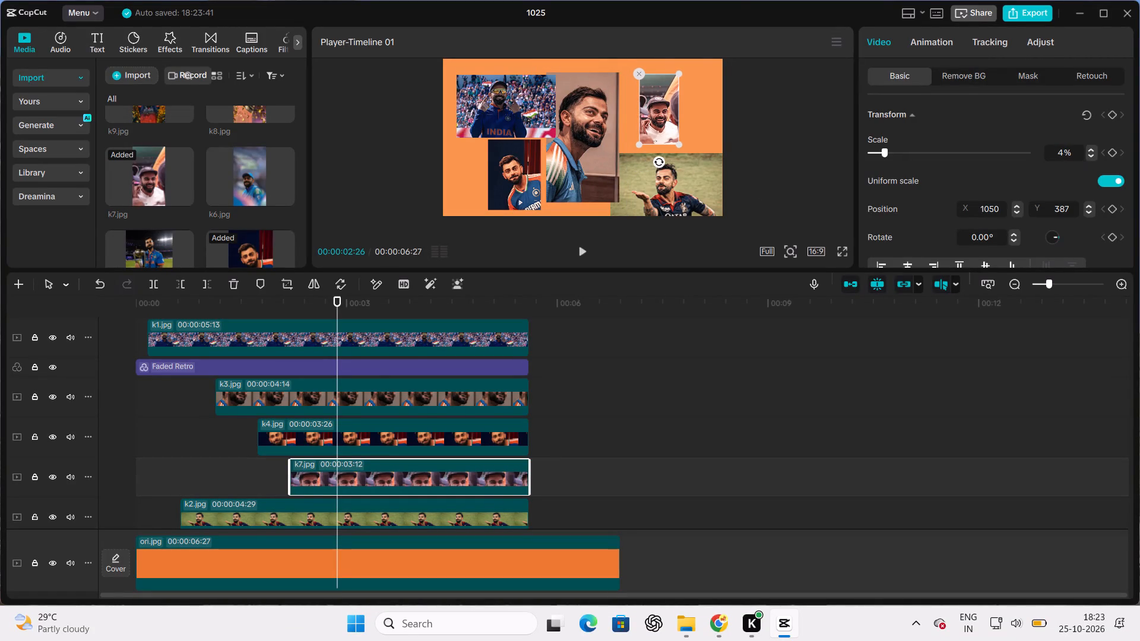
key("BackSpace")
type("50")
key("Return")
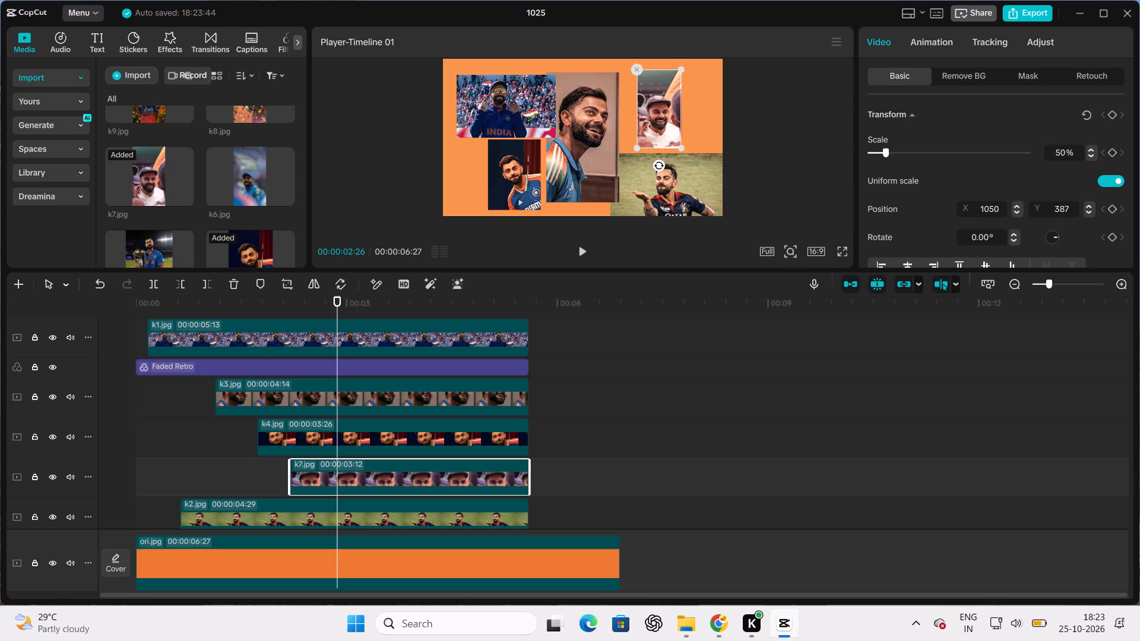
left_click_drag(678, 64, 676, 70)
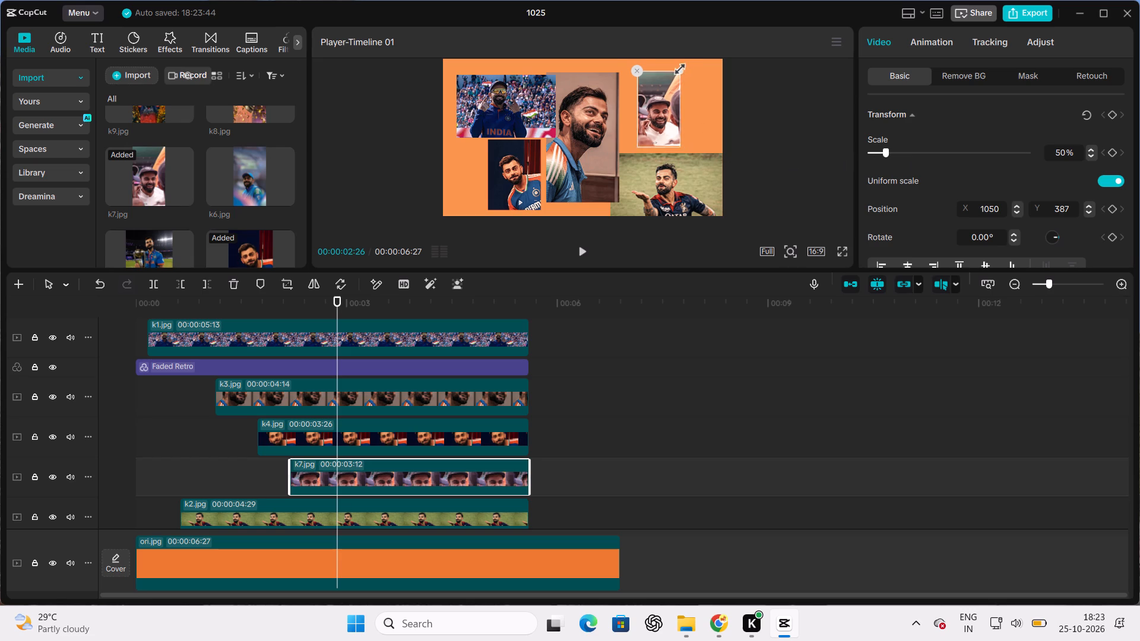
left_click_drag(676, 70, 714, 66)
left_click_drag(672, 90, 669, 122)
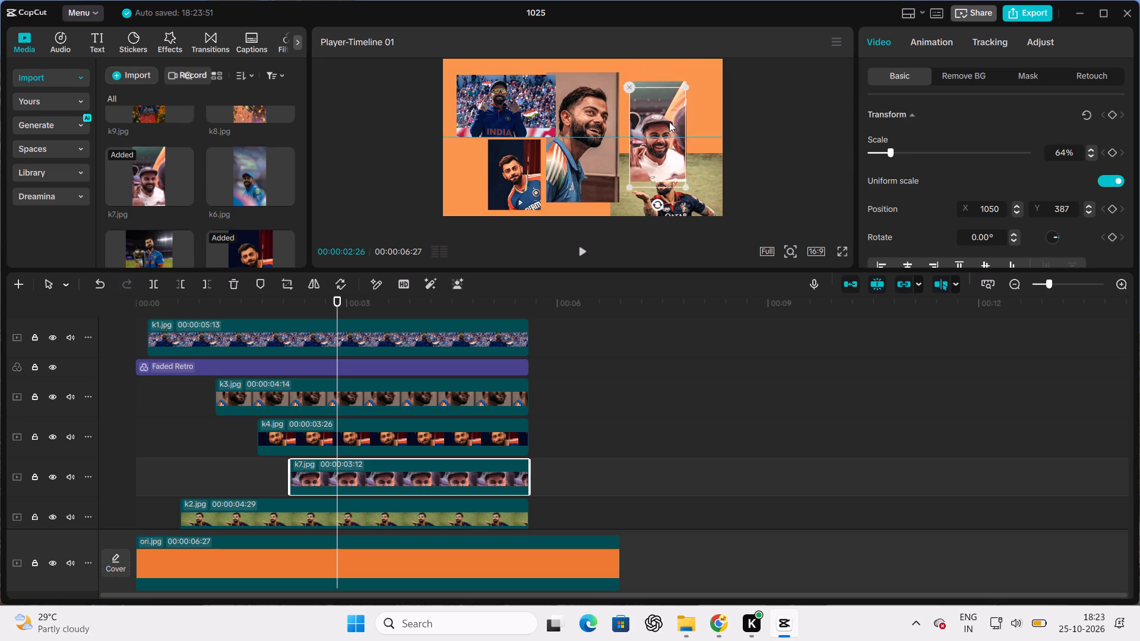
left_click_drag(669, 122, 670, 104)
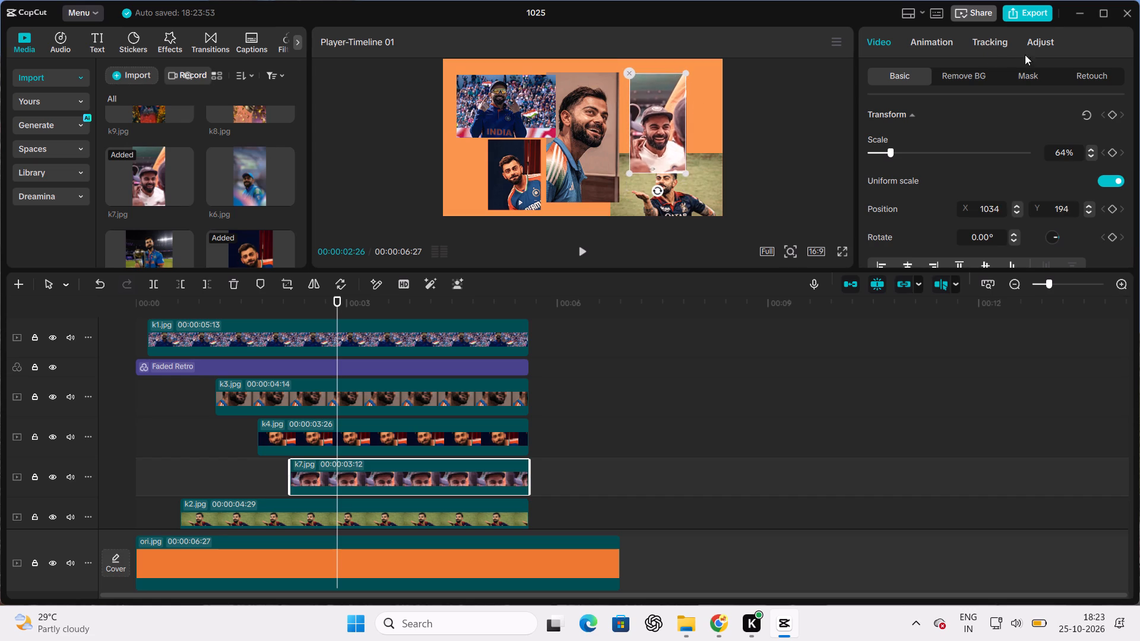
Crop off the k7.jpg photo's area above the cap, and shift the photo slightly up and right in the frame.
left_click(1098, 79)
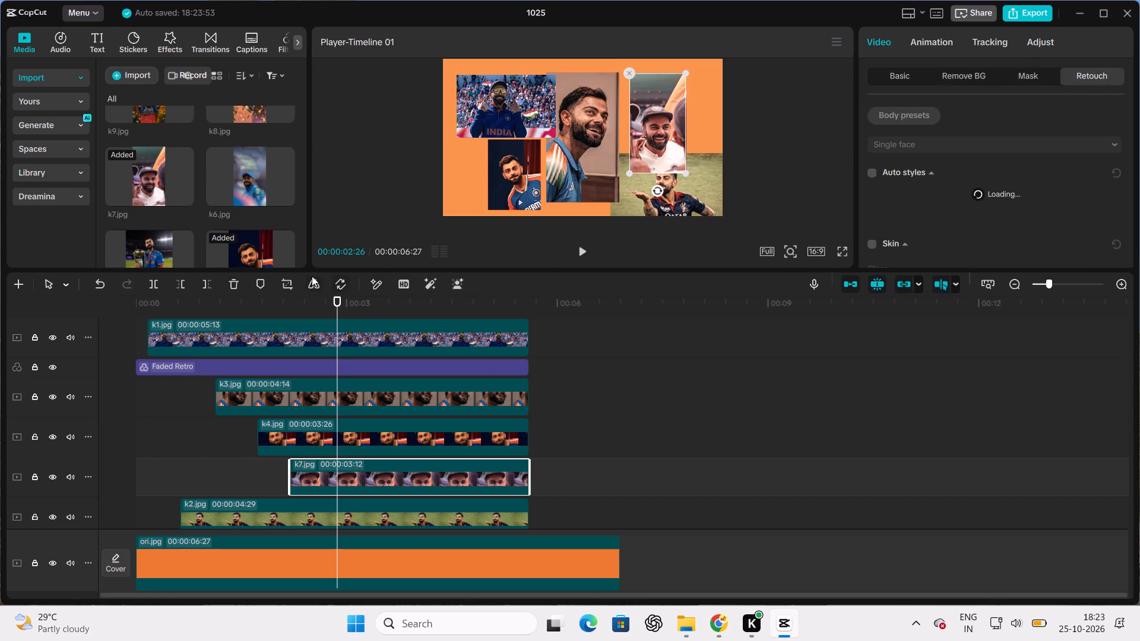
left_click(284, 284)
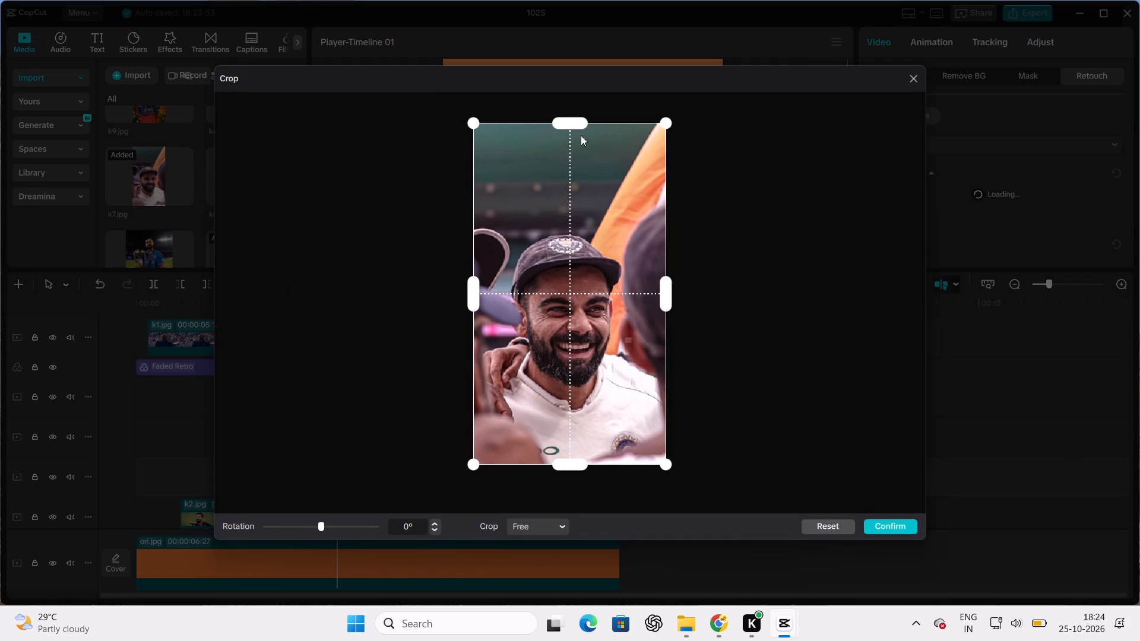
left_click_drag(572, 128, 577, 230)
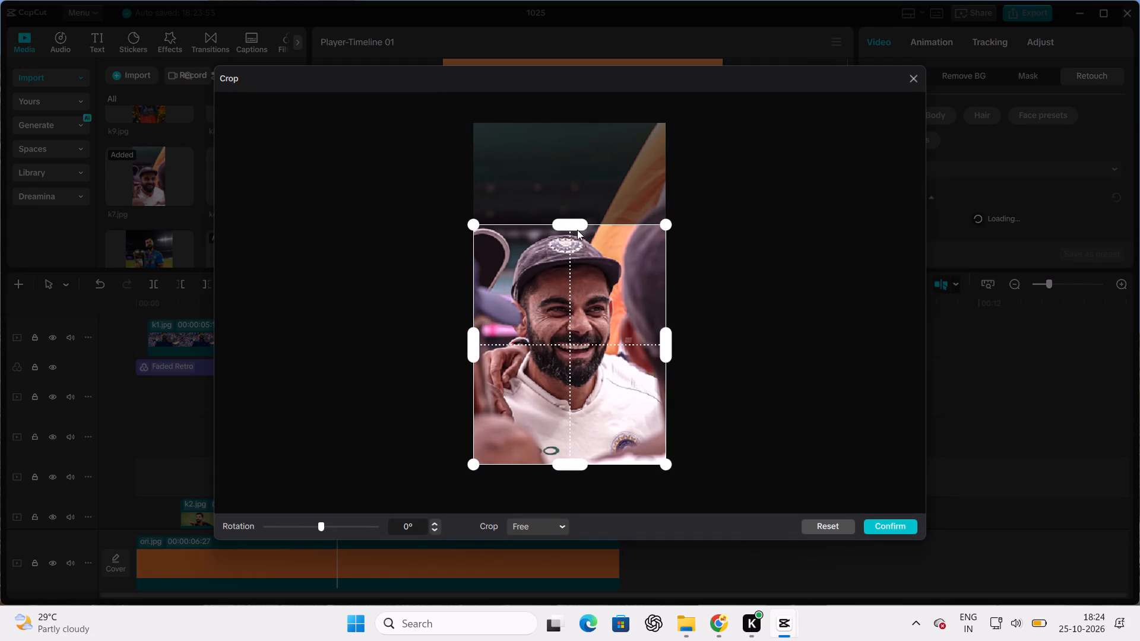
left_click(889, 520)
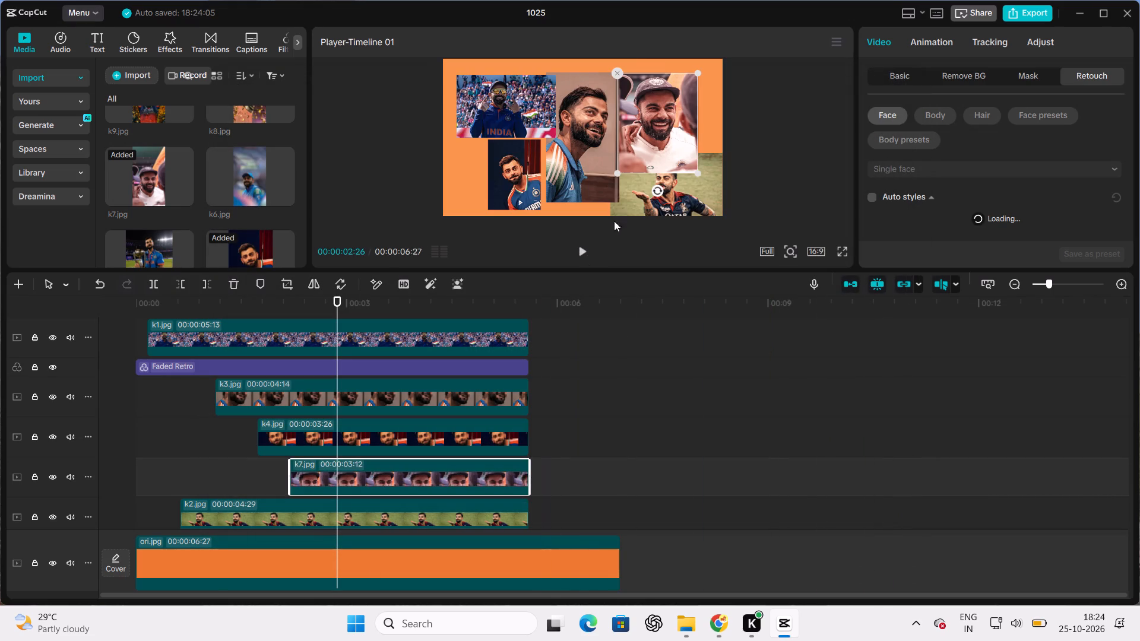
left_click_drag(655, 128, 664, 123)
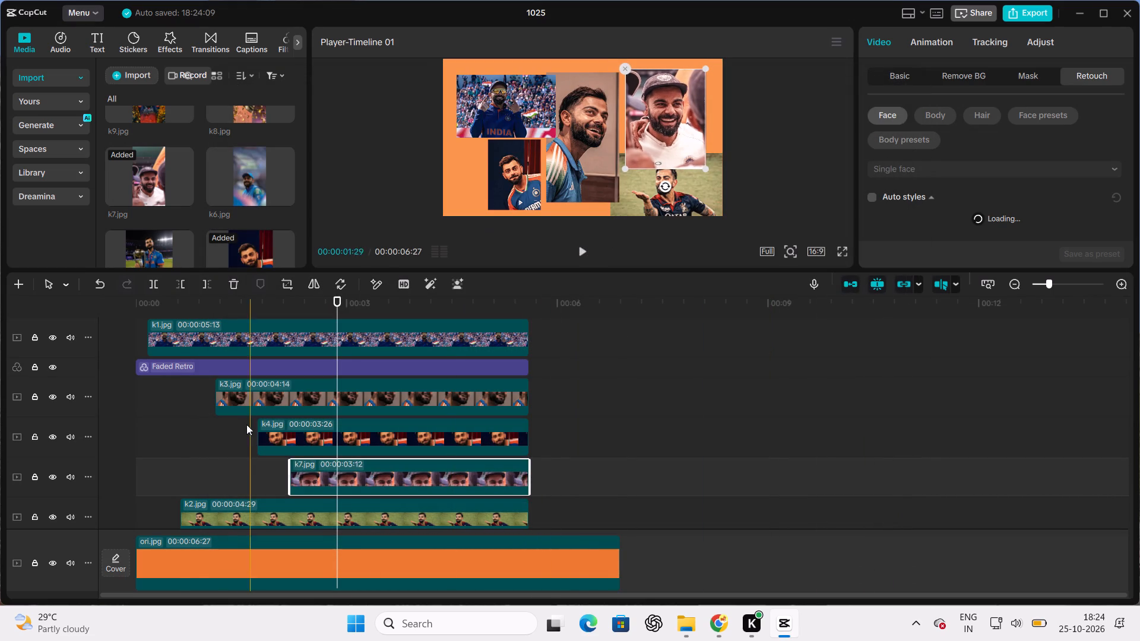
Play the timeline from the start to check how the cropped k7.jpg photo appears with the others.
left_click(180, 379)
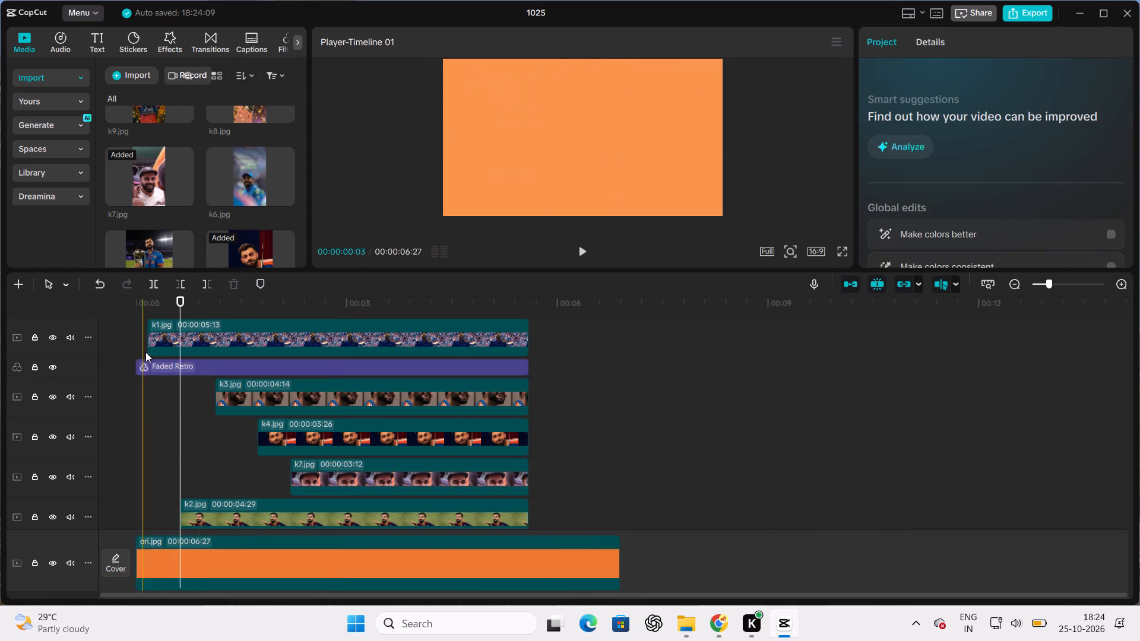
left_click(137, 335)
key("space")
key("space")
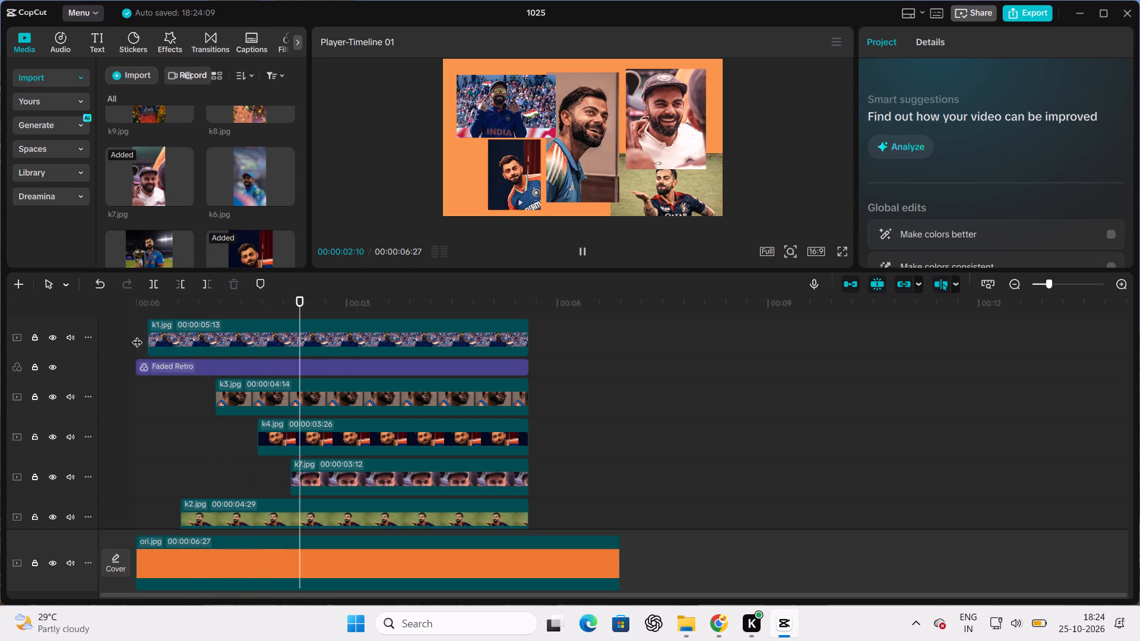
key("space")
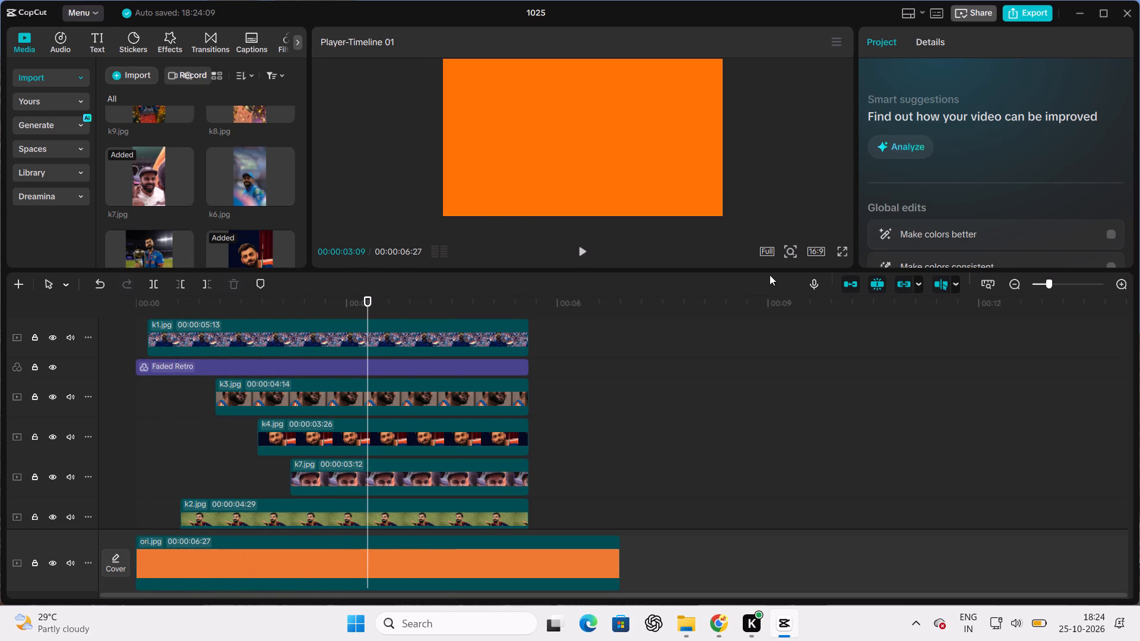
Play the video in full-screen preview, replaying it from near the start, and exit the preview.
left_click(846, 250)
key("space")
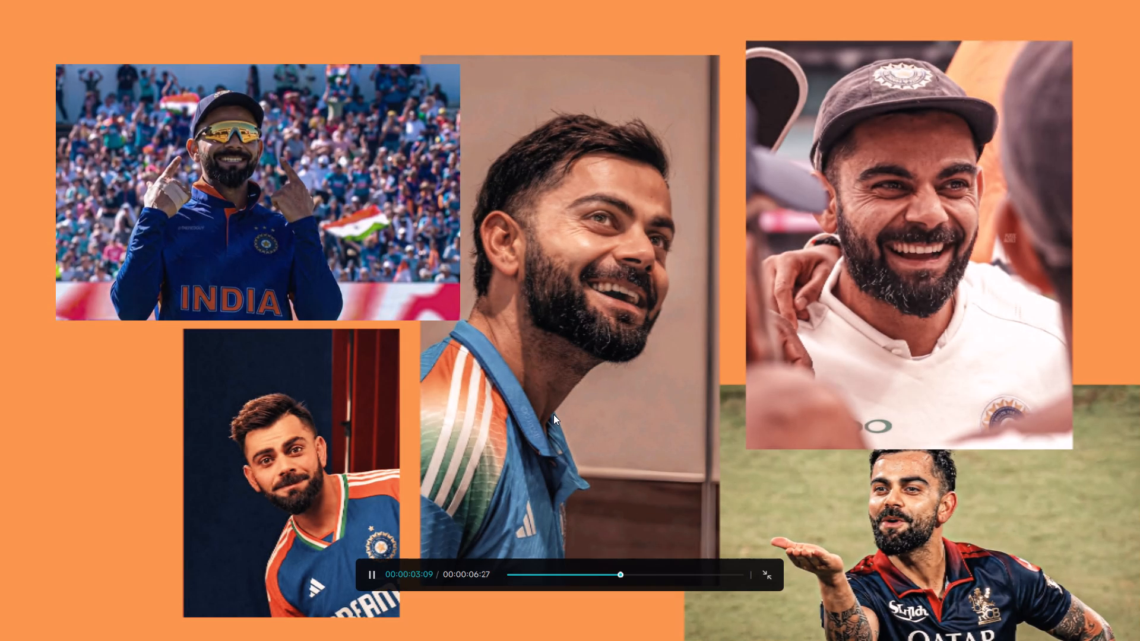
left_click(504, 579)
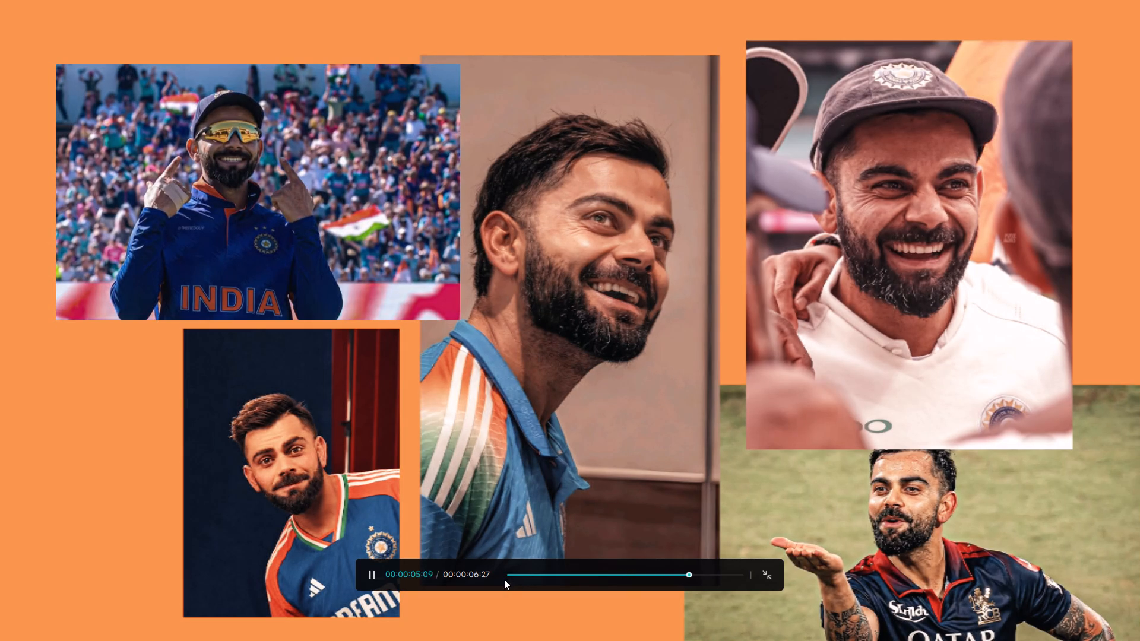
left_click(509, 578)
key("space")
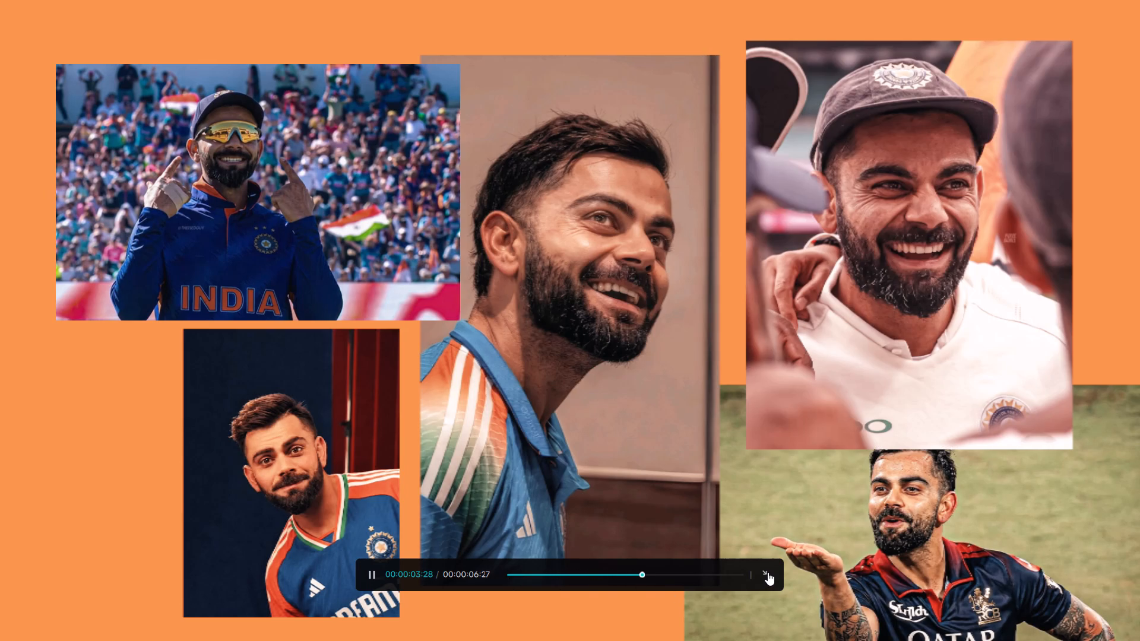
left_click(768, 572)
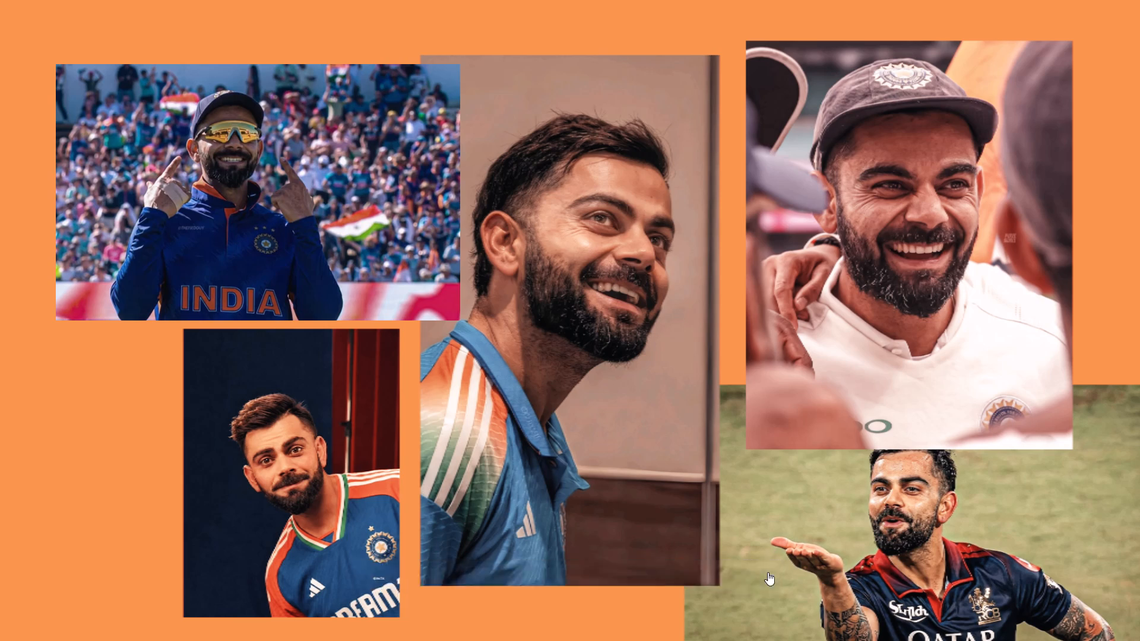
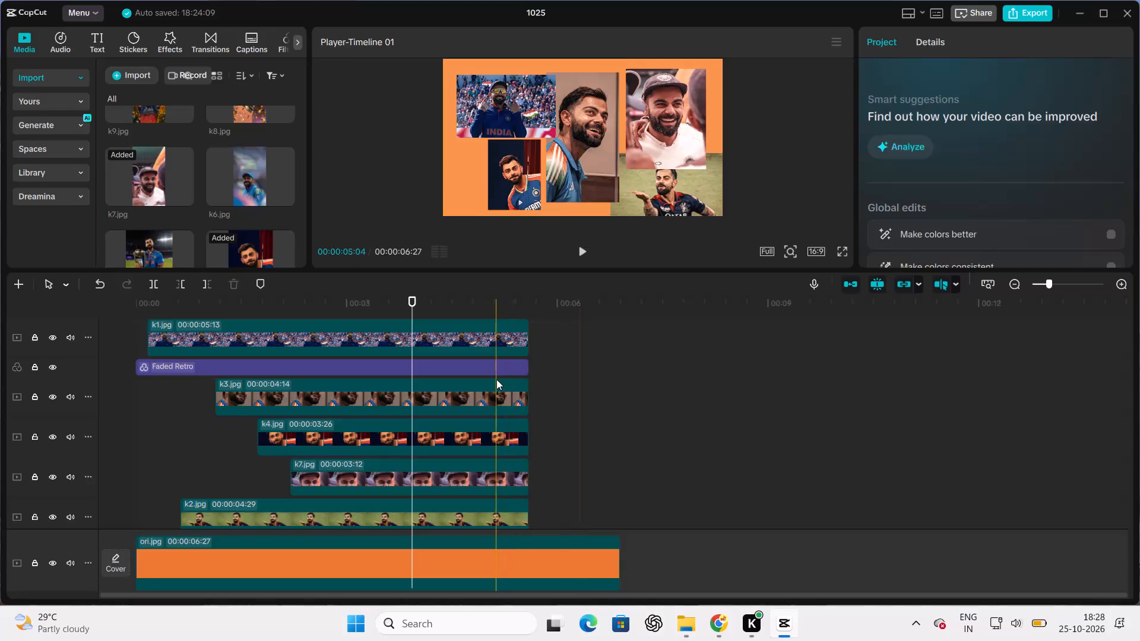
Extend the end of the k1.jpg clip to the end of the orange background clip, for a duration of 00:00:06:22.
scroll(496, 379, "up", 1)
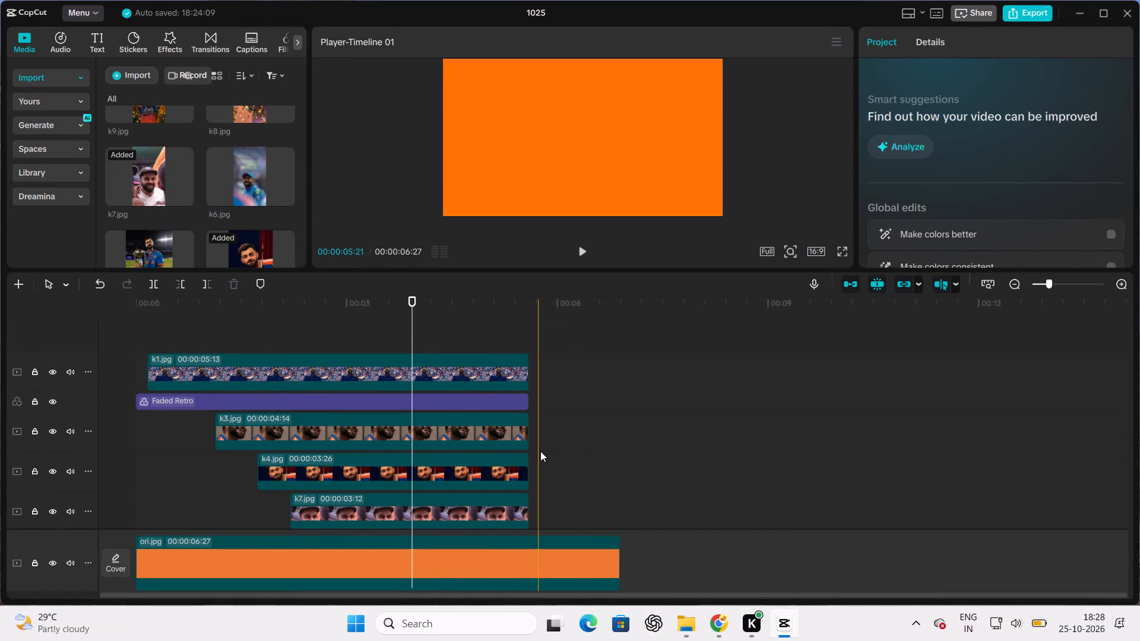
double_click(528, 370)
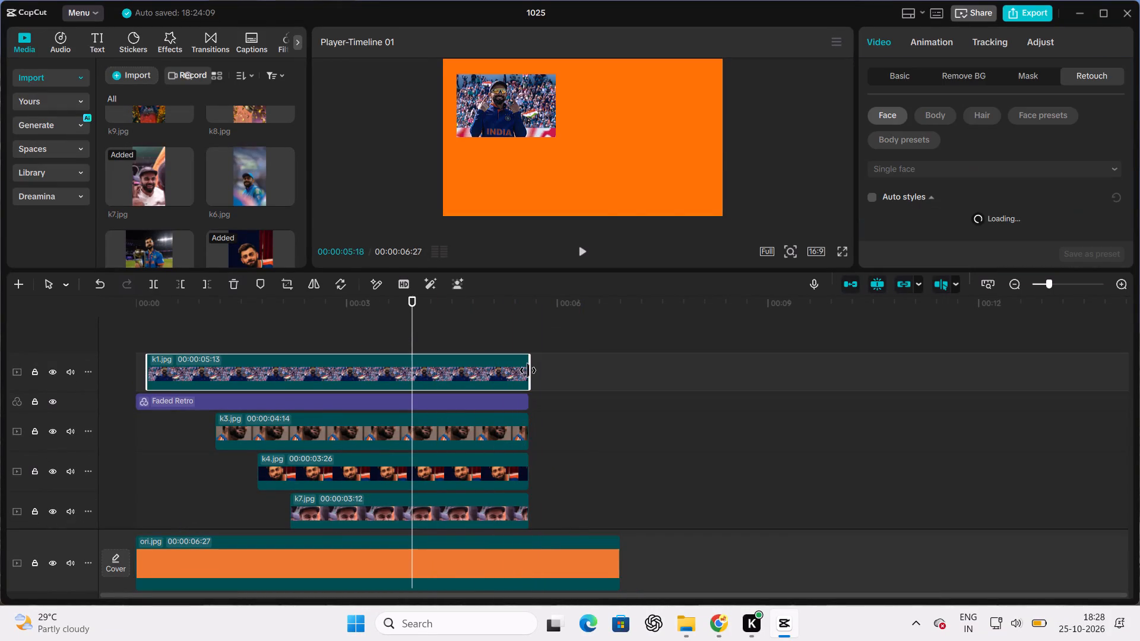
left_click_drag(528, 370, 628, 382)
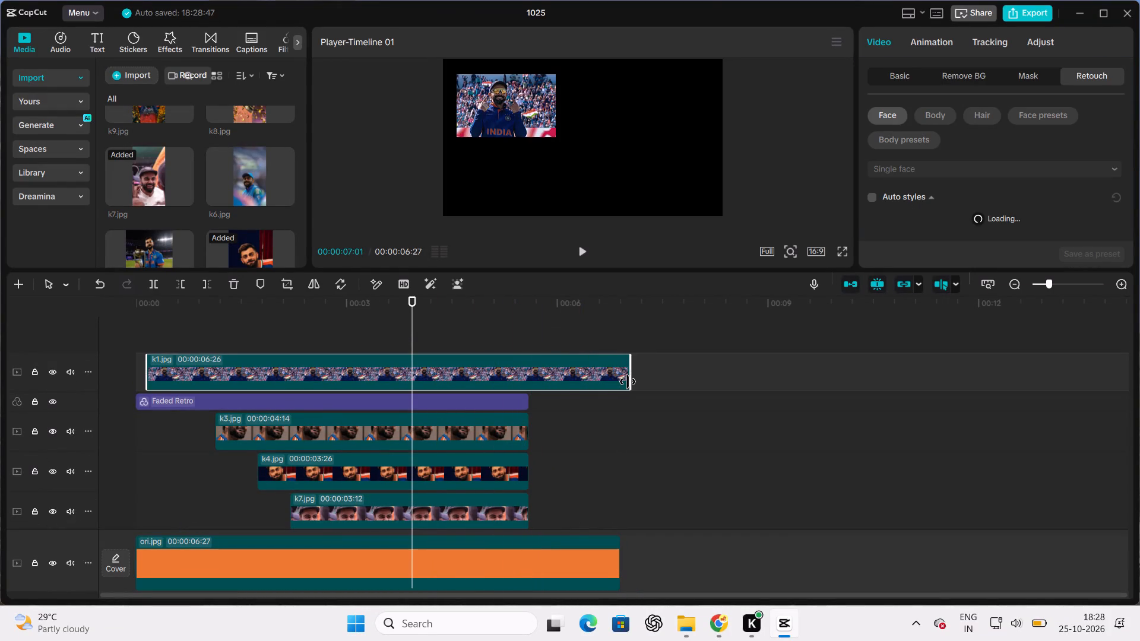
left_click_drag(628, 382, 616, 383)
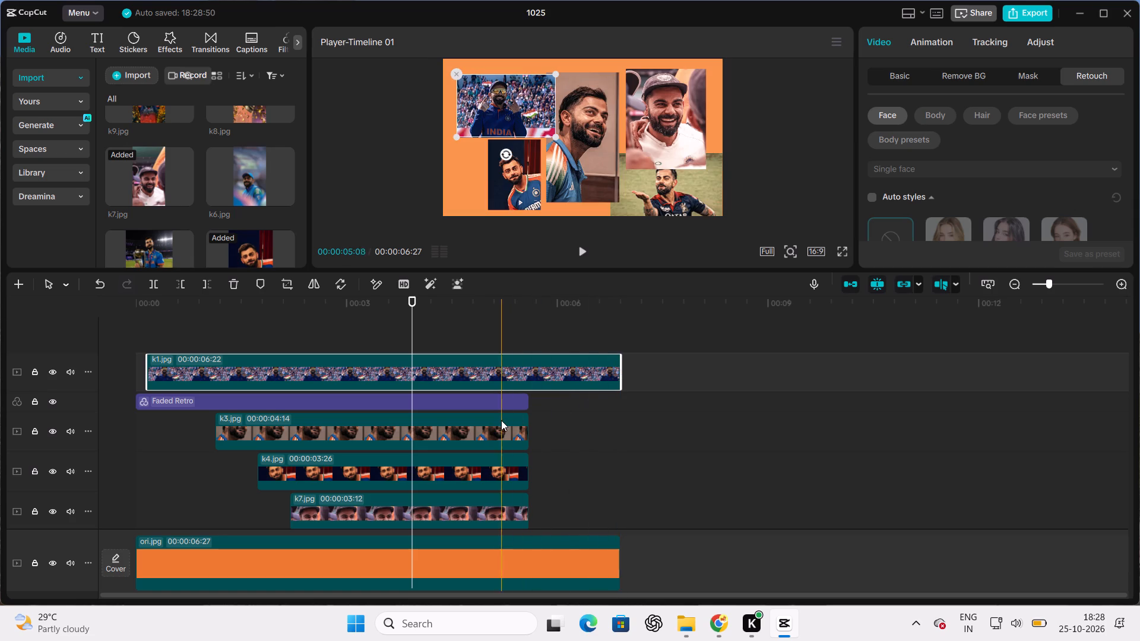
Extend the end of the k3.jpg clip to line up with the orange background's end, for a duration of 00:00:05:23.
left_click(499, 420)
left_click(522, 425)
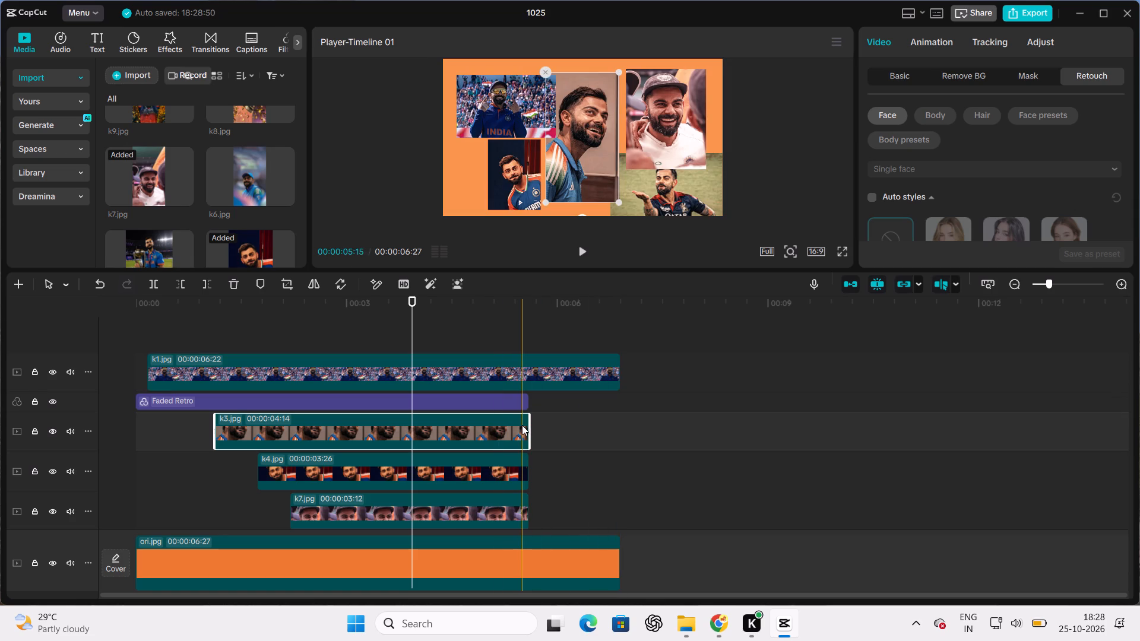
left_click_drag(532, 426, 598, 429)
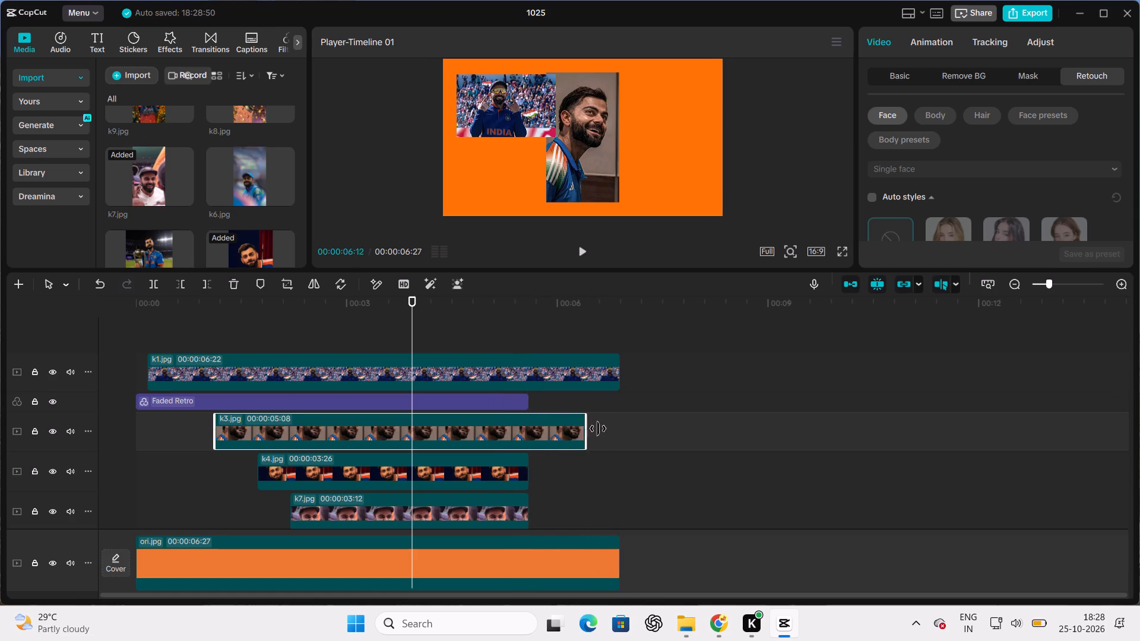
left_click_drag(598, 429, 623, 428)
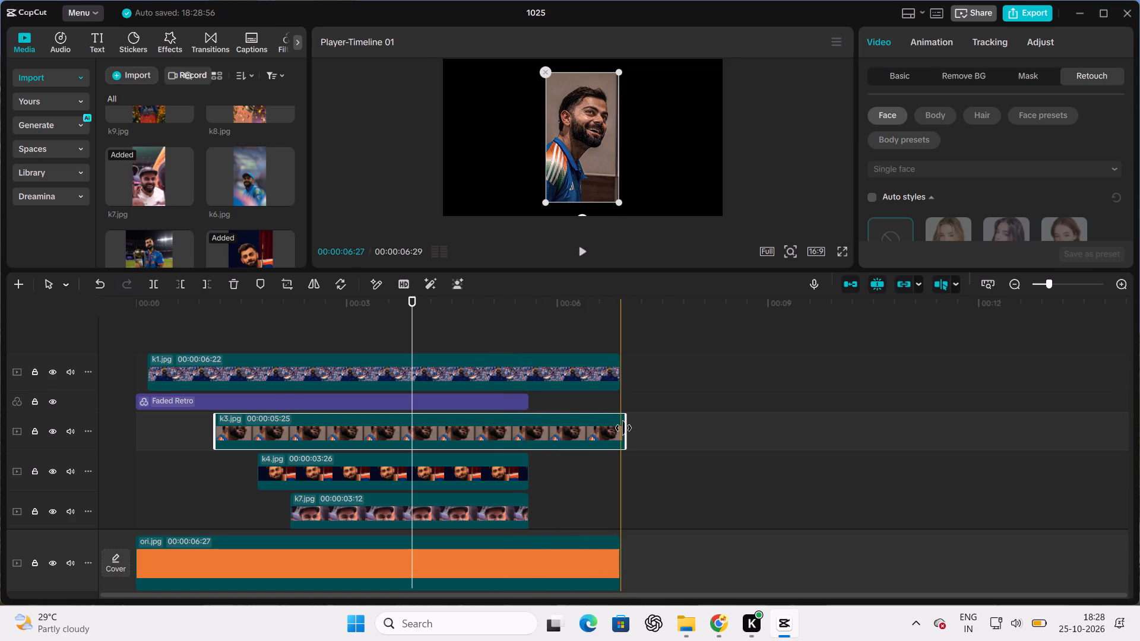
left_click_drag(623, 428, 615, 431)
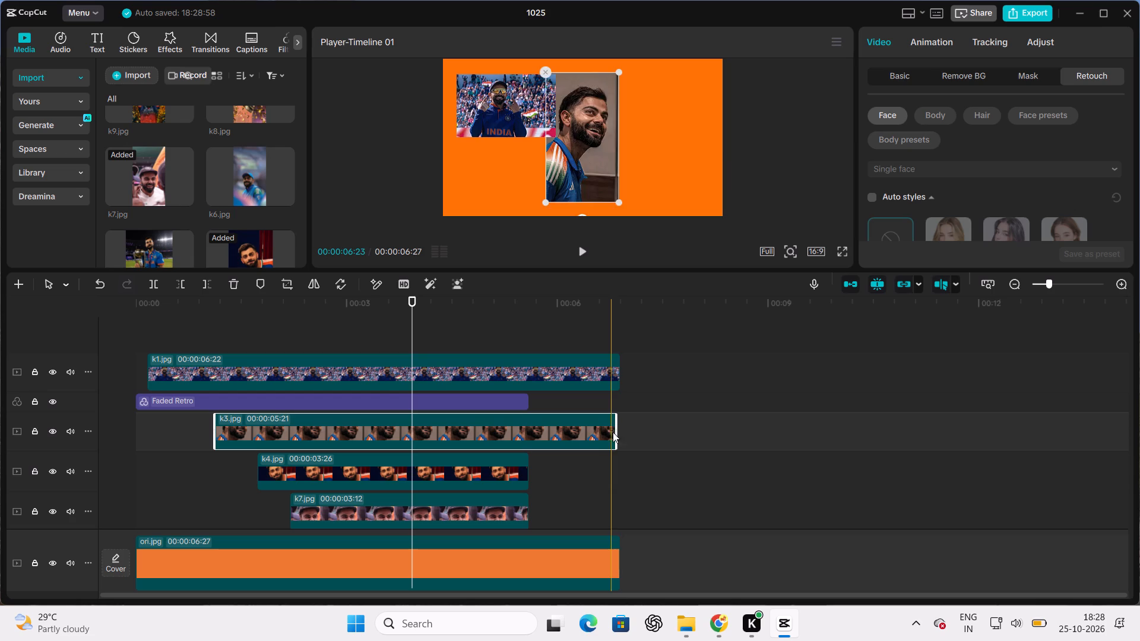
left_click(617, 432)
left_click(612, 429)
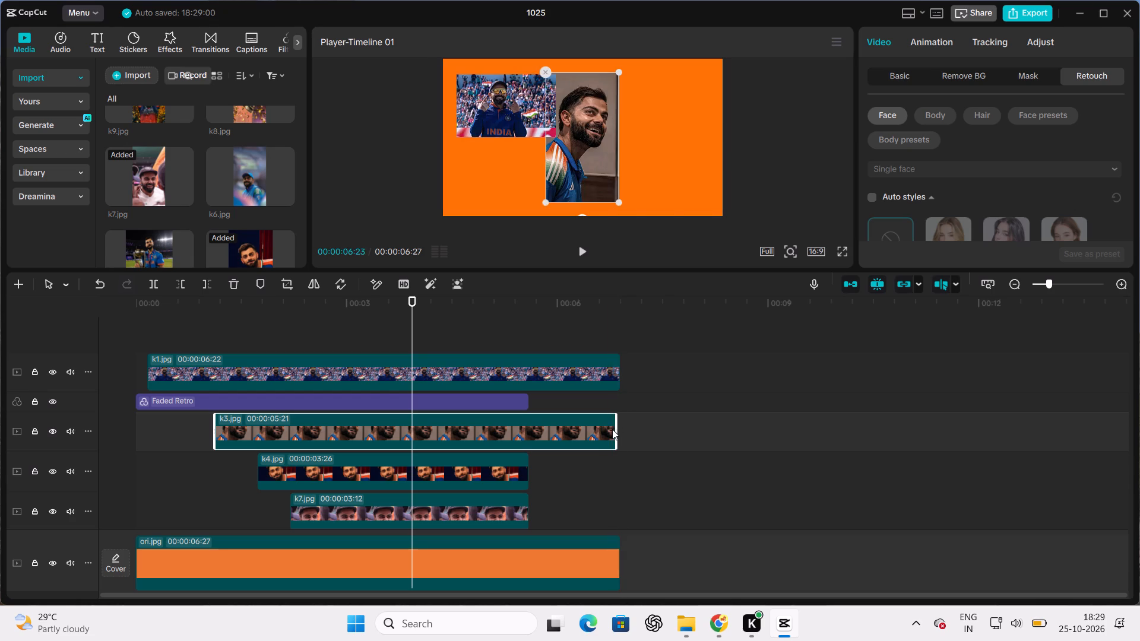
left_click_drag(616, 433, 622, 437)
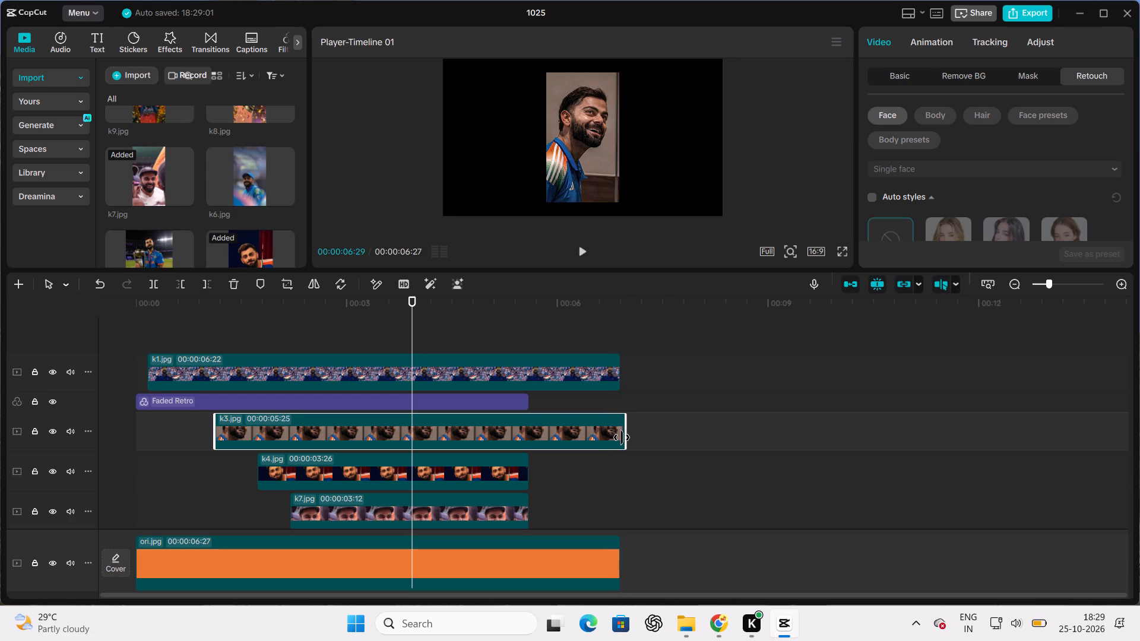
left_click_drag(622, 437, 613, 438)
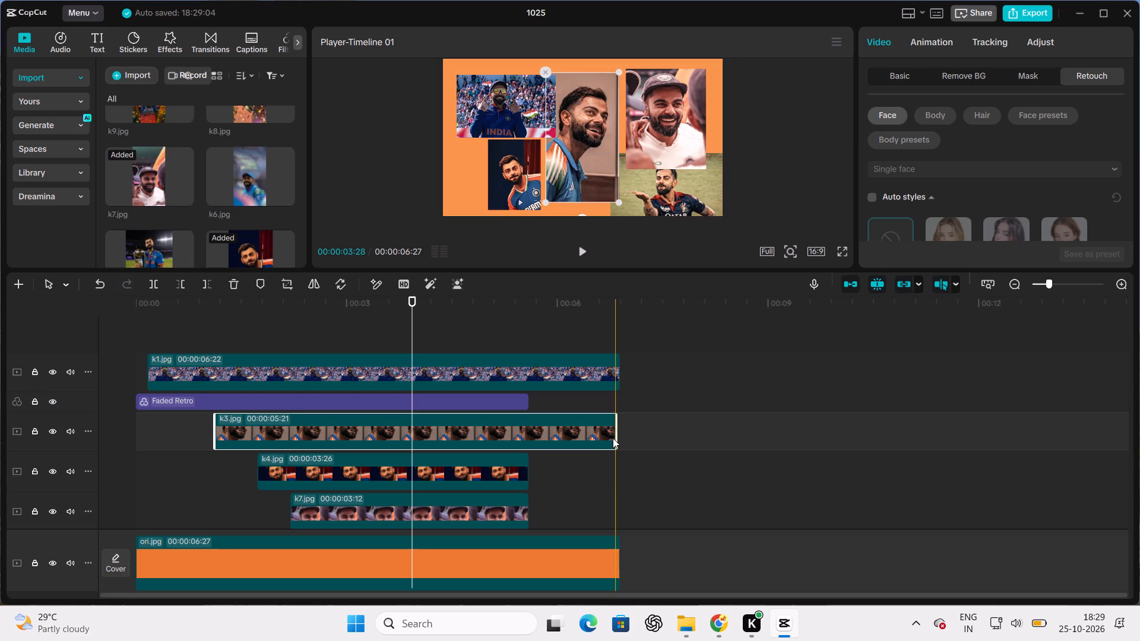
left_click(617, 430)
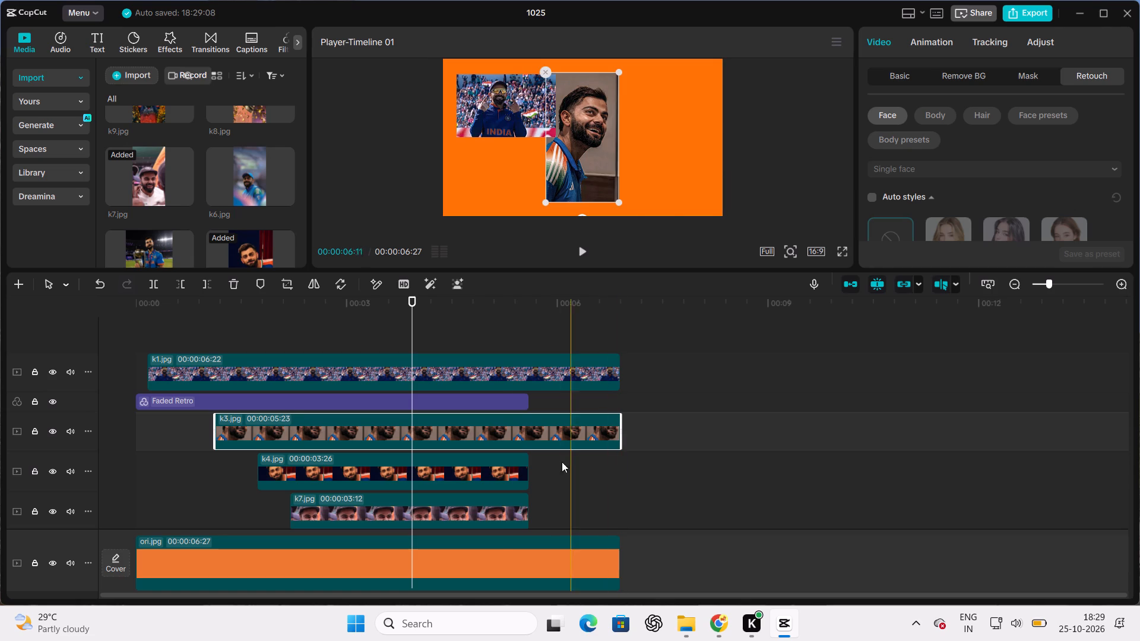
Extend the end of the k4.jpg clip to match the orange background's end, for a duration of 00:00:05:05.
left_click(512, 464)
left_click(527, 466)
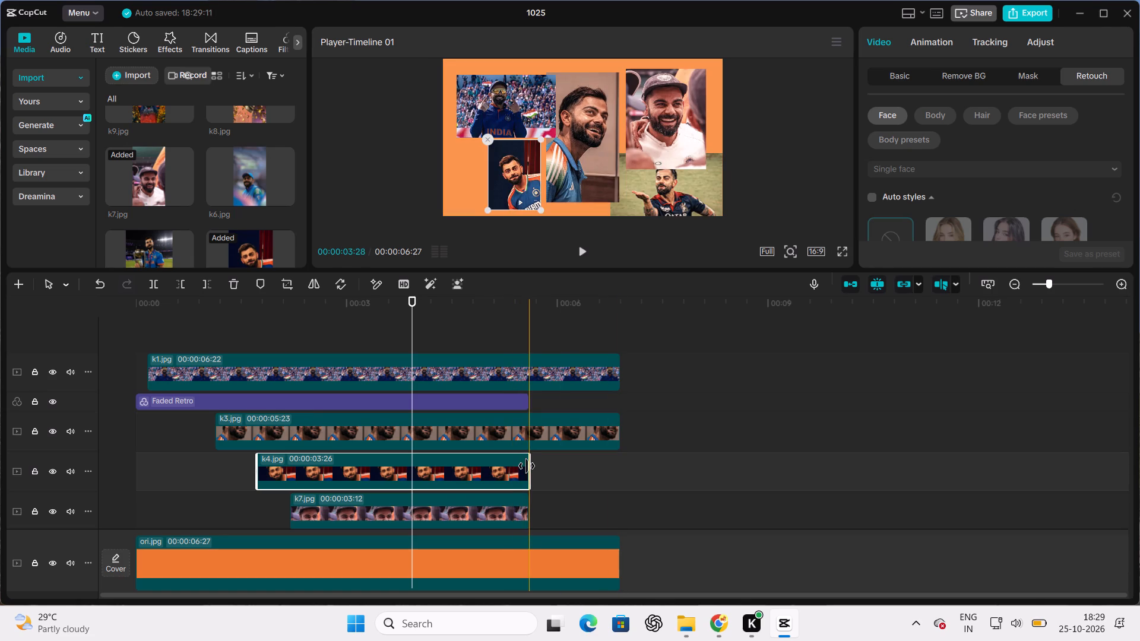
left_click_drag(527, 466, 611, 467)
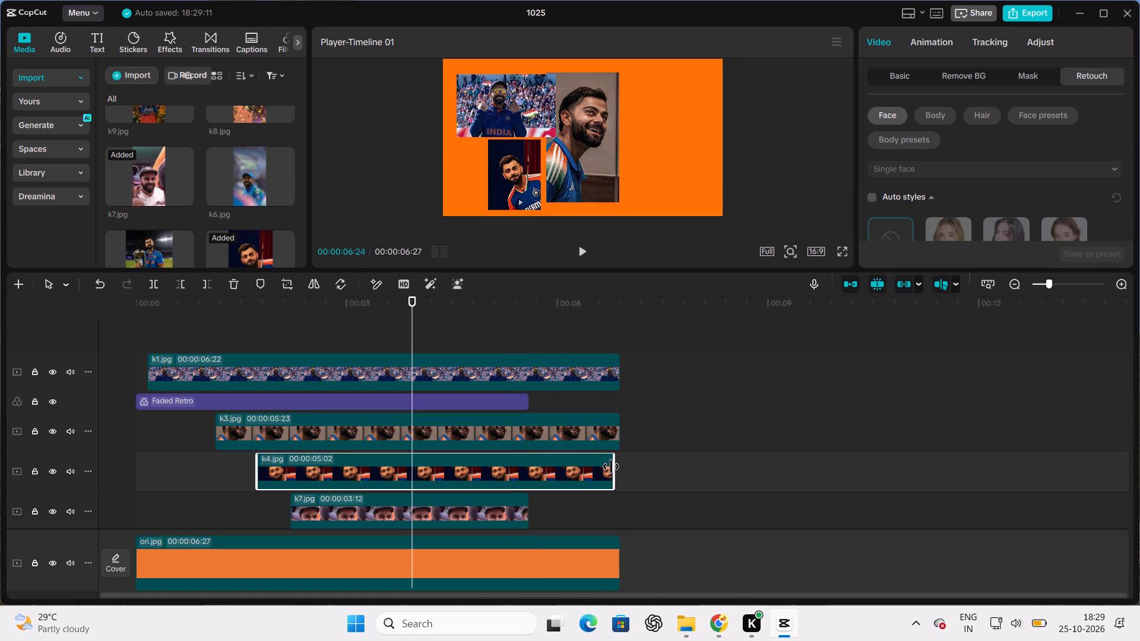
left_click_drag(611, 467, 617, 468)
Extend the end of the k7.jpg clip to match the orange background's end, for a duration of 00:00:04:21.
left_click(512, 516)
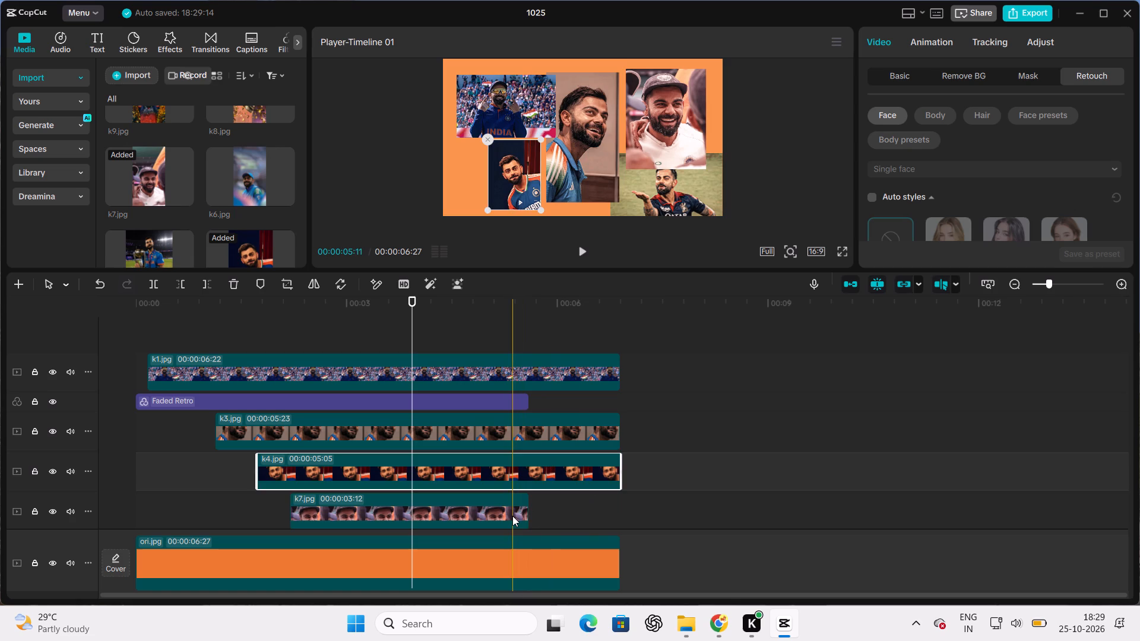
left_click(534, 509)
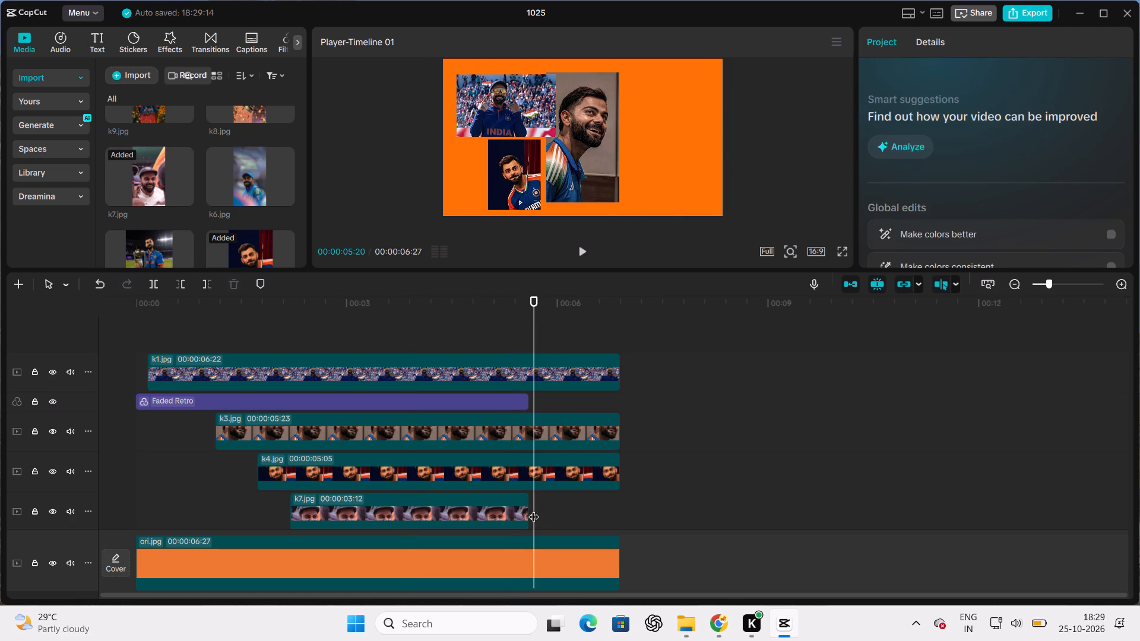
left_click(521, 504)
left_click_drag(526, 504, 615, 503)
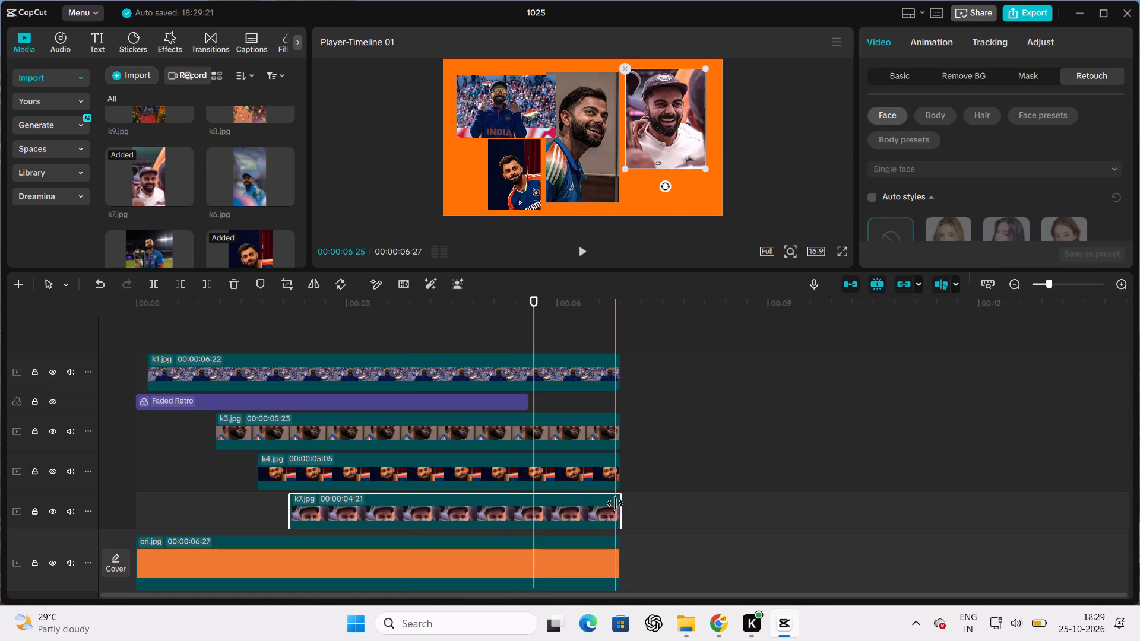
Extend the Faded Retro filter so it ends with the orange background clip at 00:00:06:27.
left_click(502, 408)
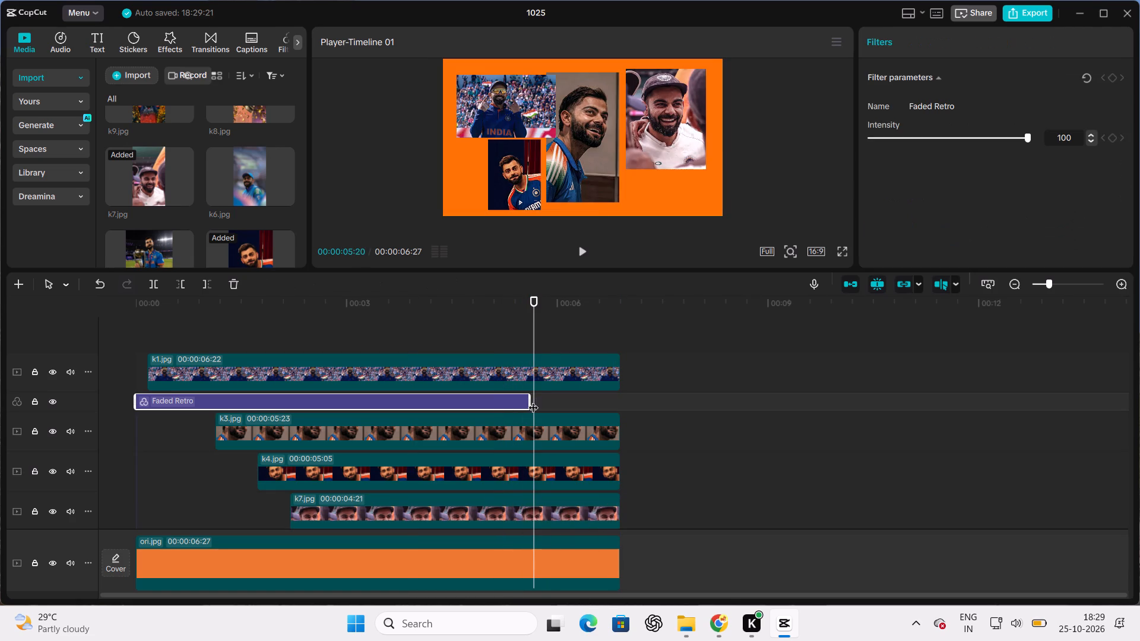
left_click_drag(525, 399, 614, 394)
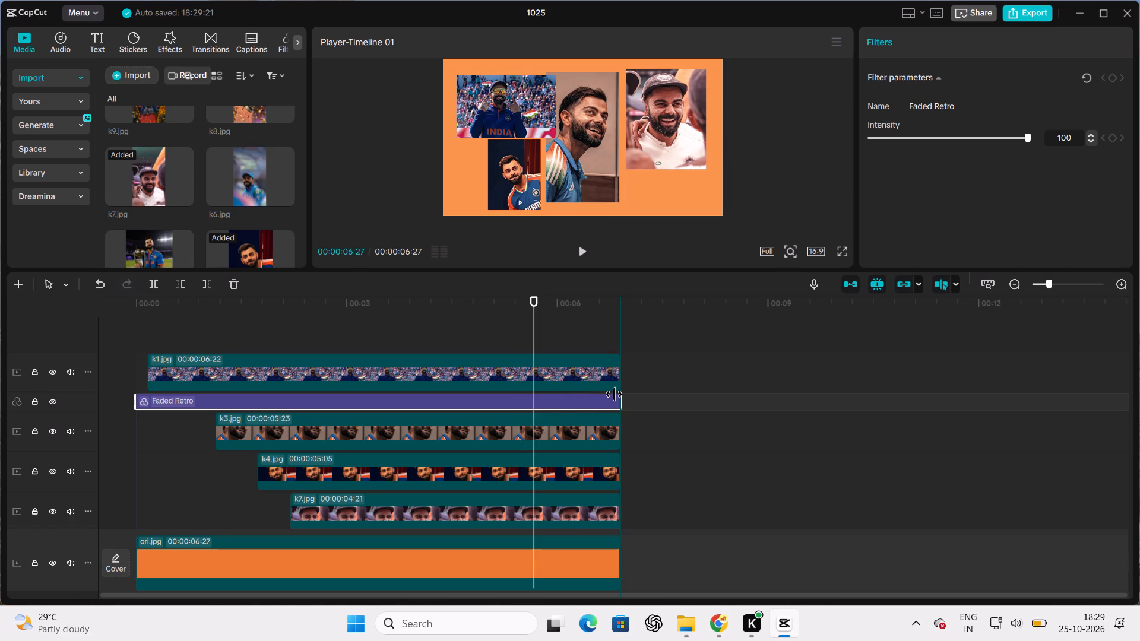
left_click_drag(614, 394, 615, 394)
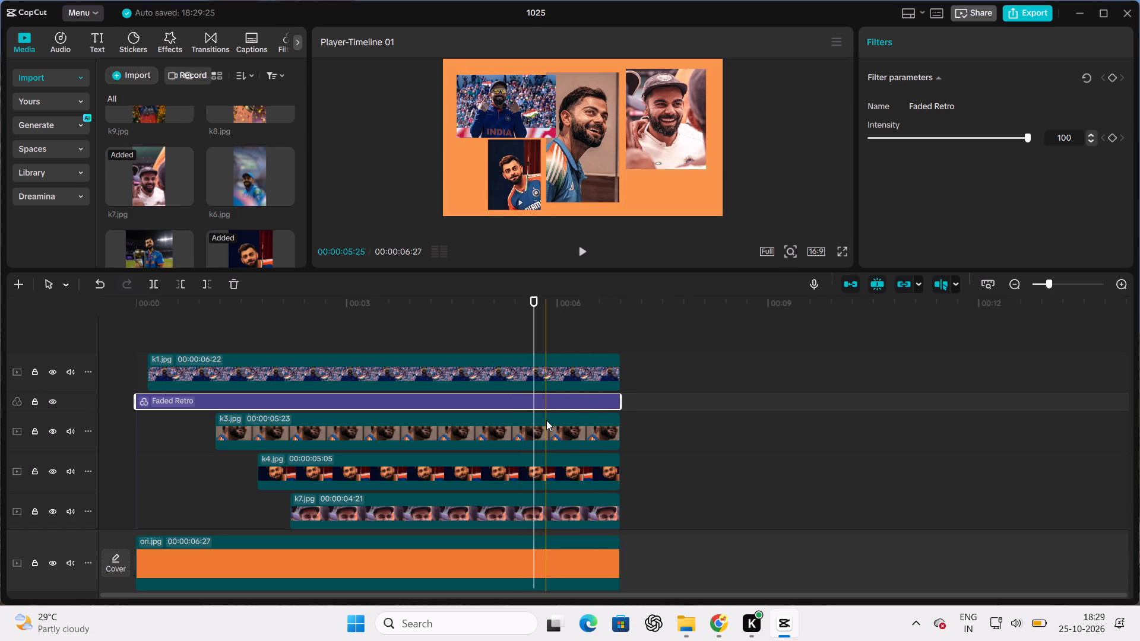
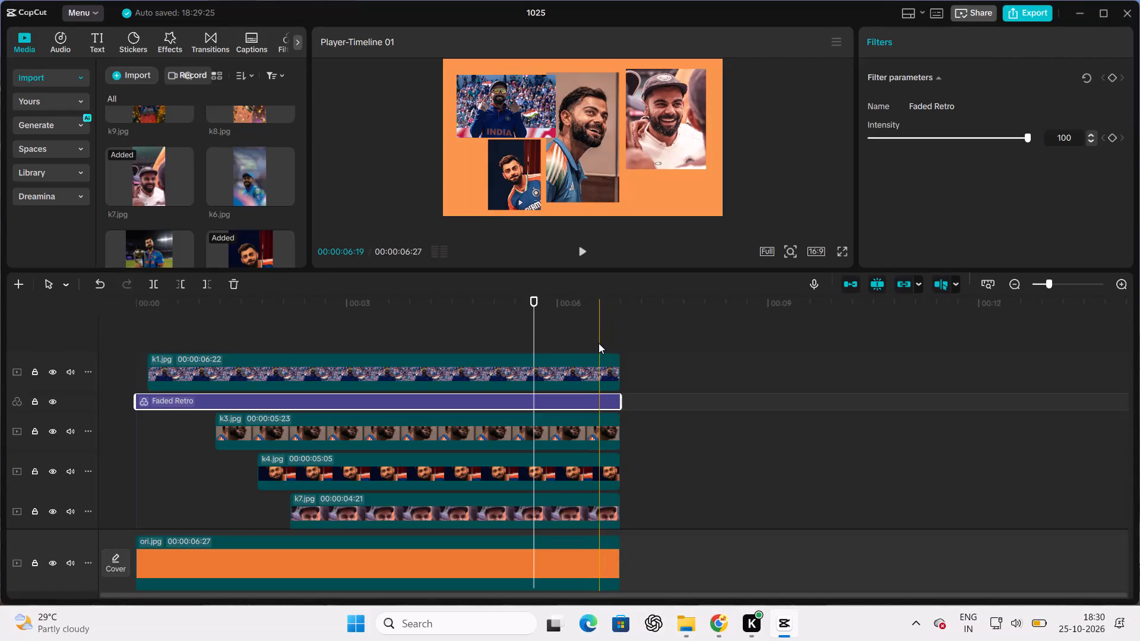
Extend the end of the k2.jpg clip to match the orange background's end, for a duration of 00:00:06:08.
left_click(598, 343)
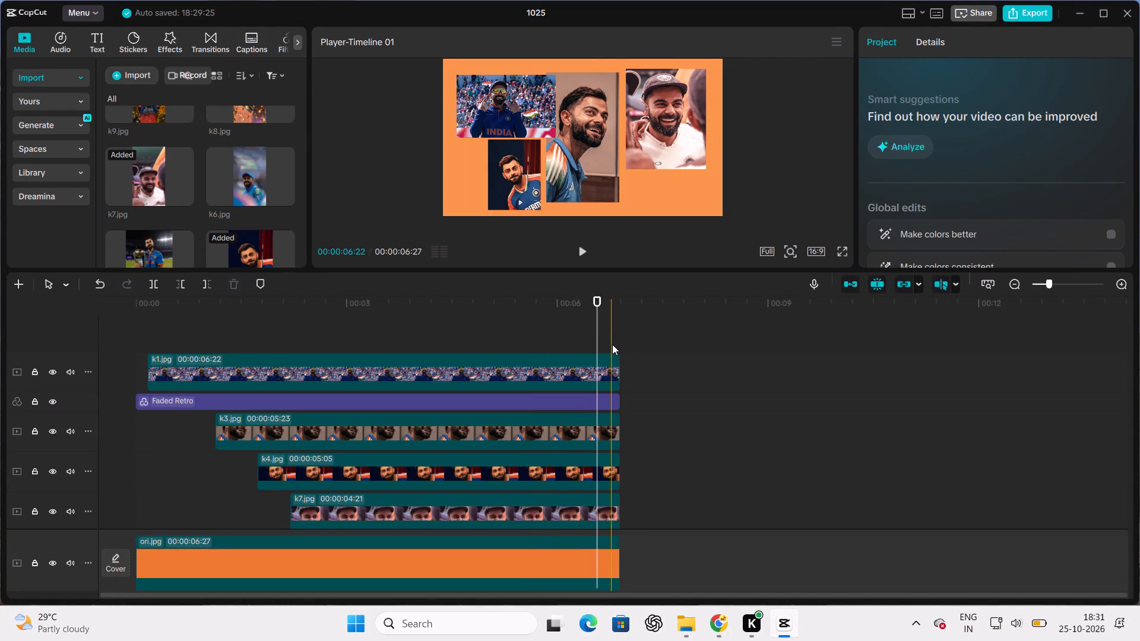
left_click(620, 344)
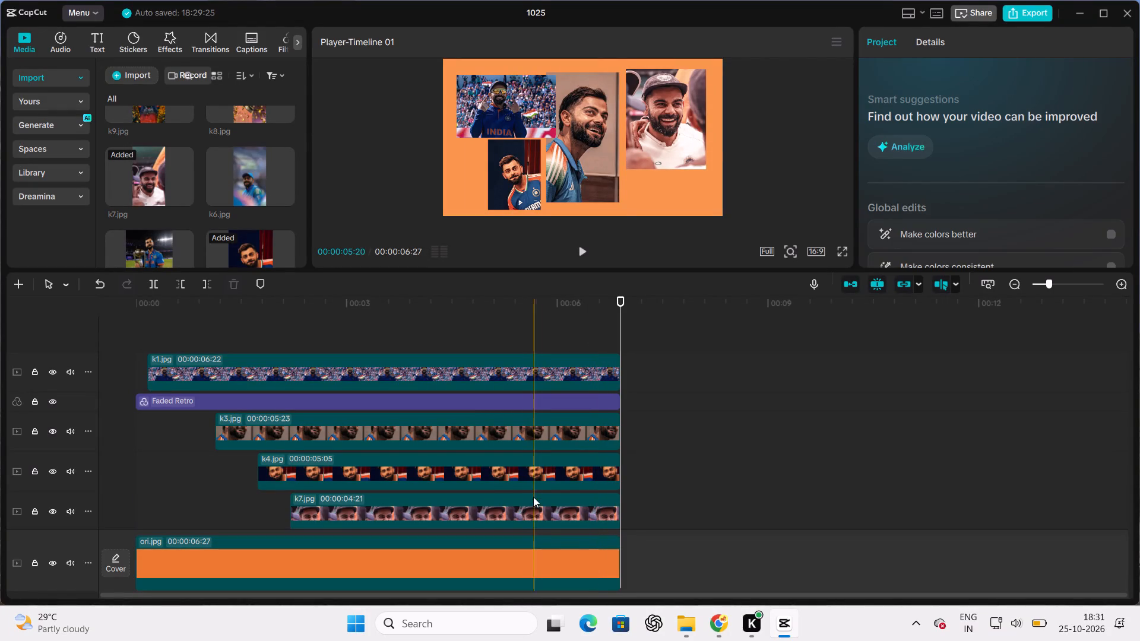
scroll(553, 523, "down", 1)
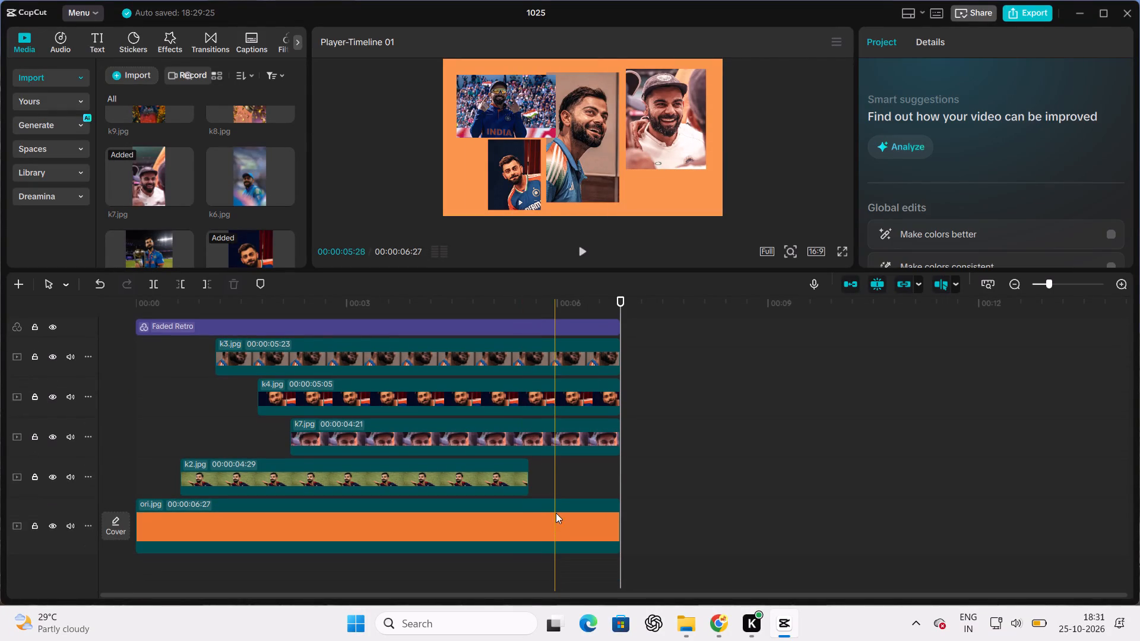
left_click(518, 475)
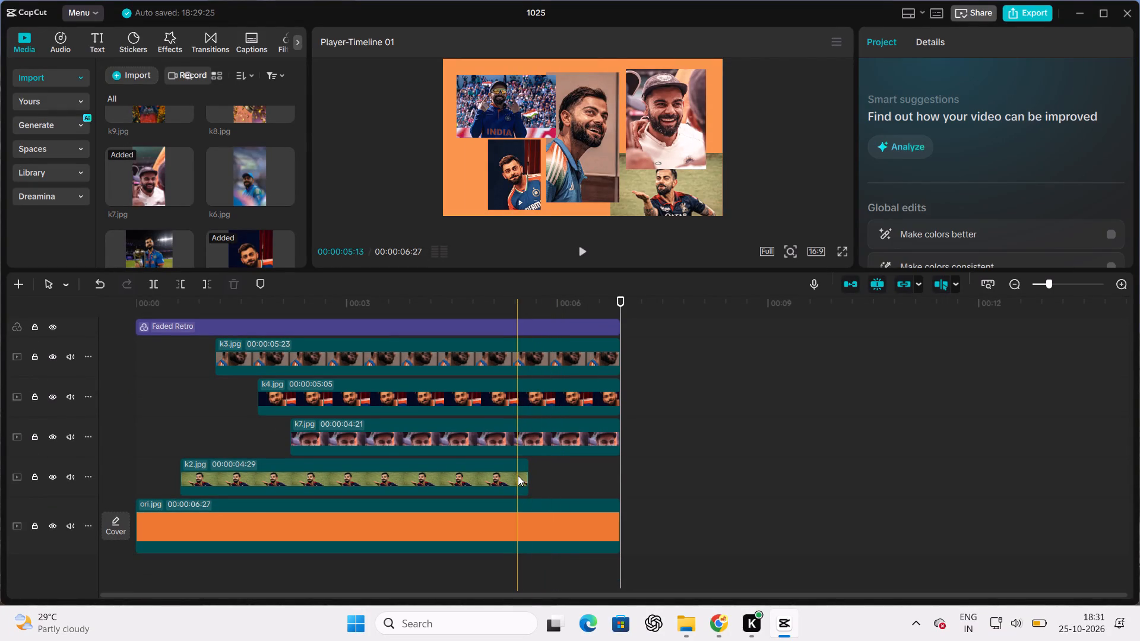
left_click_drag(530, 474, 598, 477)
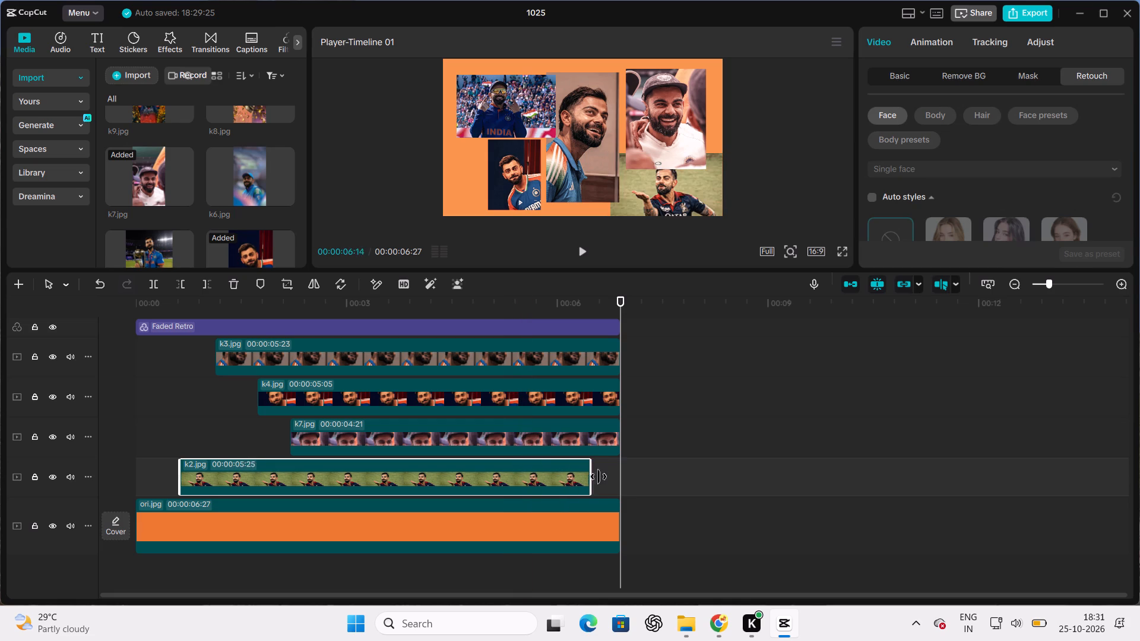
left_click_drag(598, 477, 621, 474)
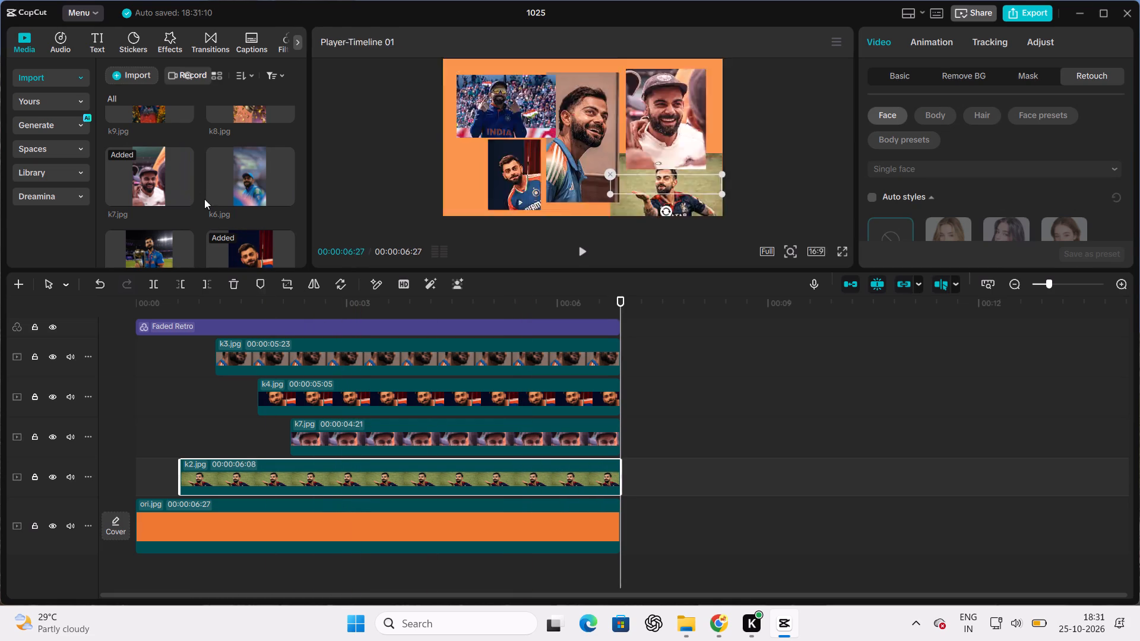
Add the k8.jpg photo from the imported media to the timeline at 00:00:06:27, directly after the orange background clip.
scroll(239, 336, "up", 1)
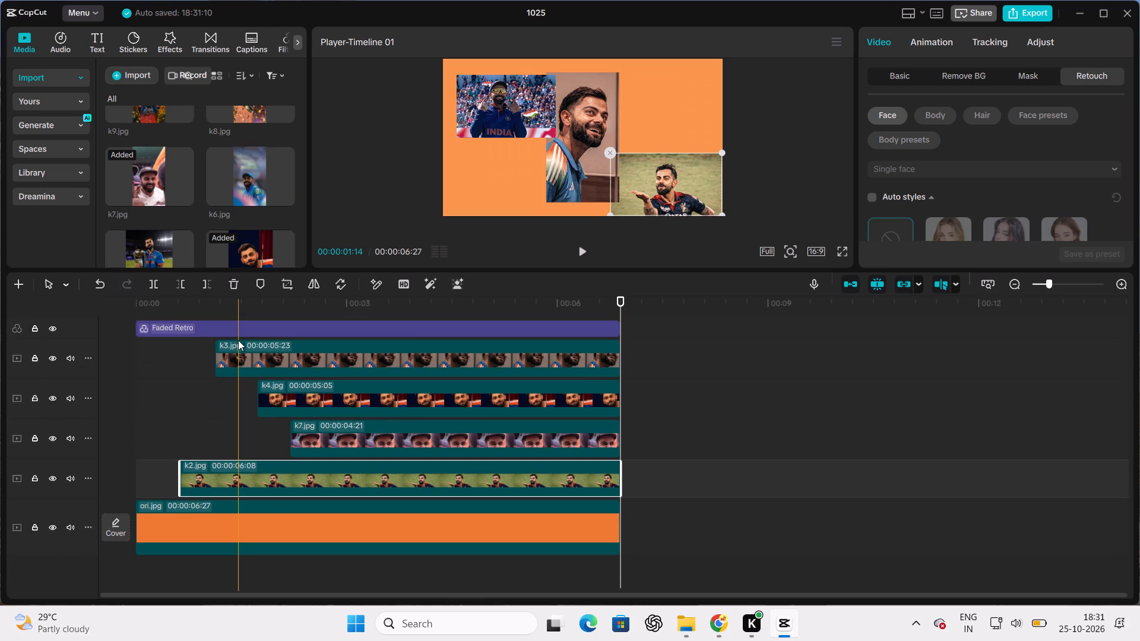
scroll(238, 340, "right", 1)
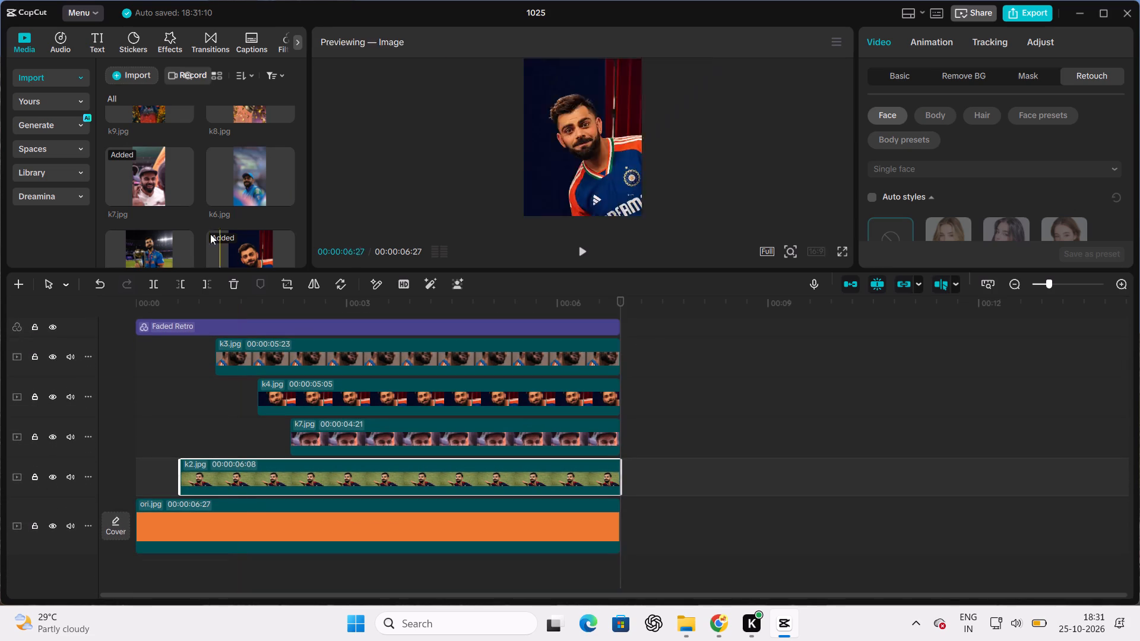
scroll(227, 211, "up", 1)
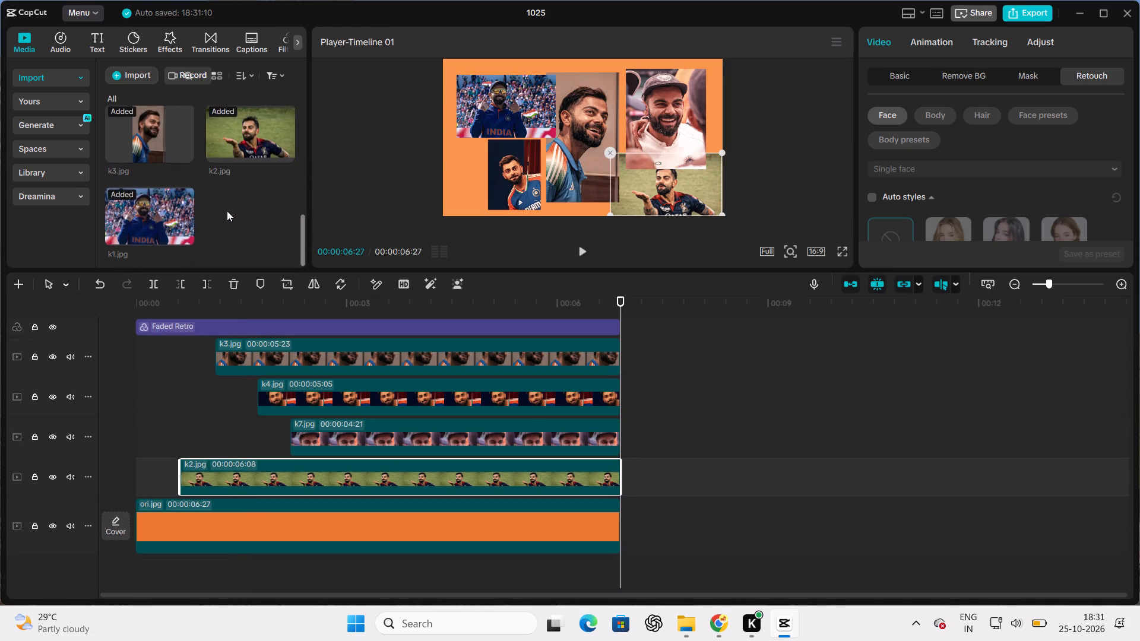
scroll(227, 211, "up", 1)
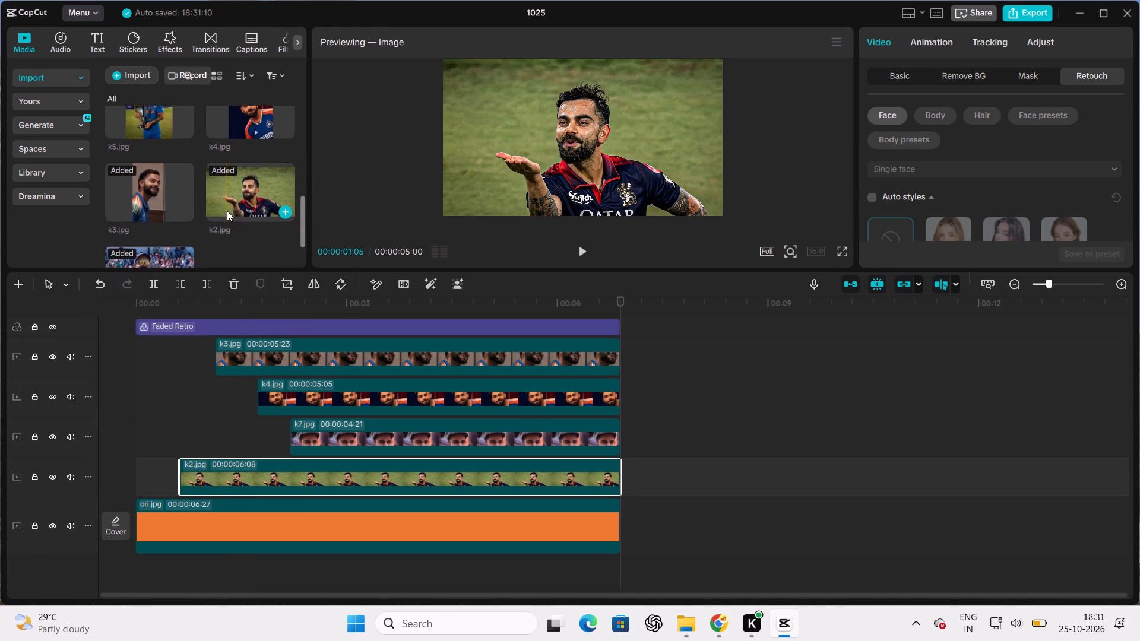
scroll(227, 211, "up", 1)
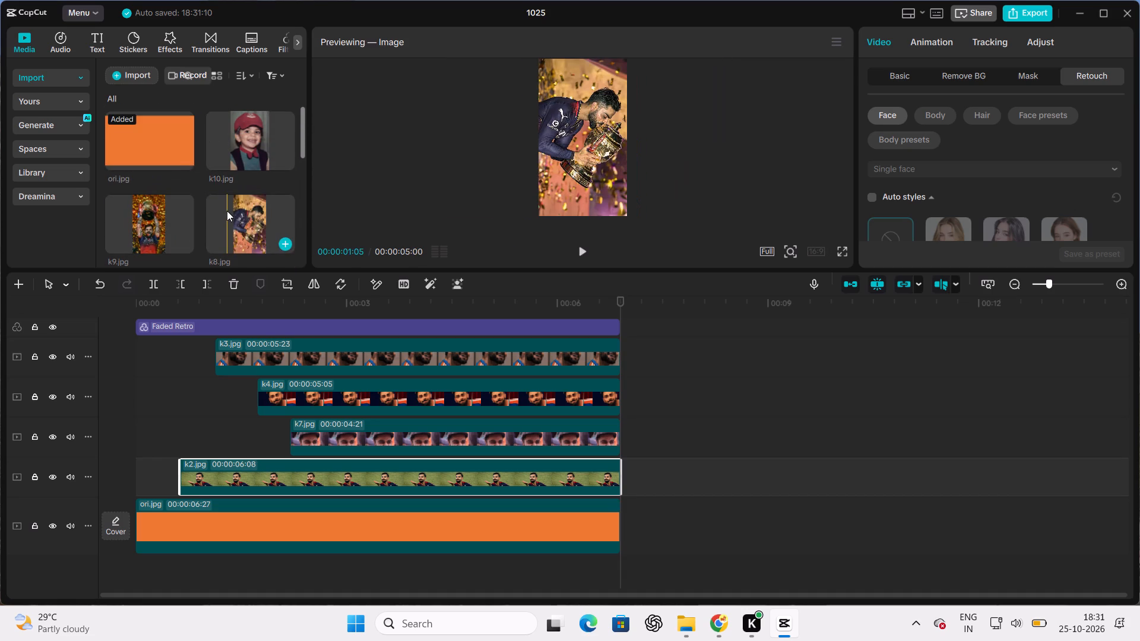
scroll(227, 211, "down", 1)
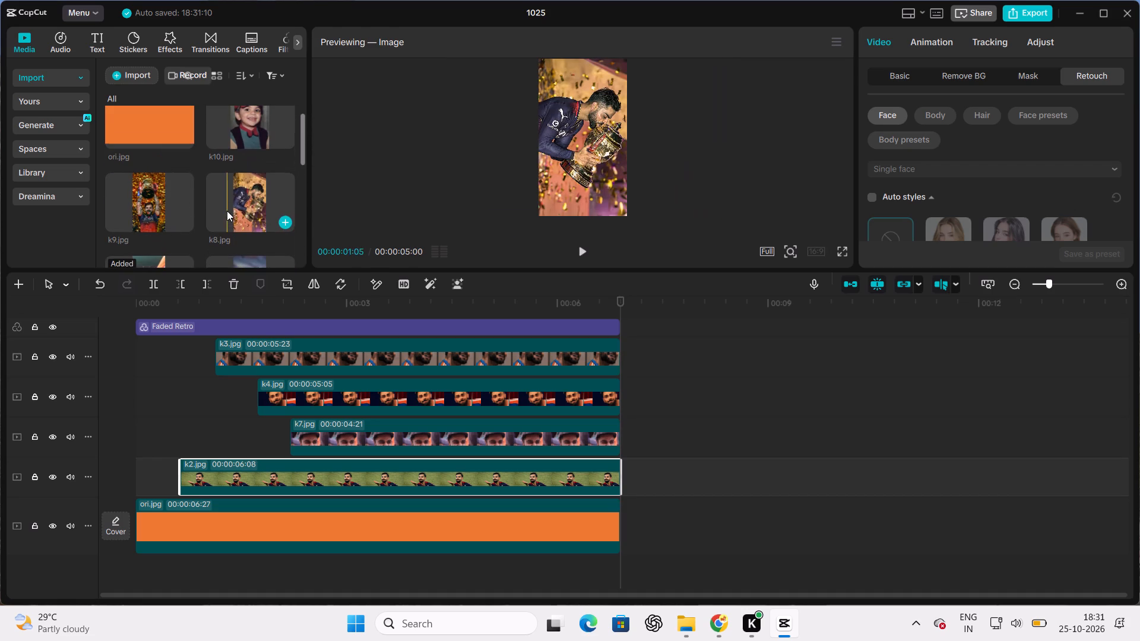
left_click(287, 222)
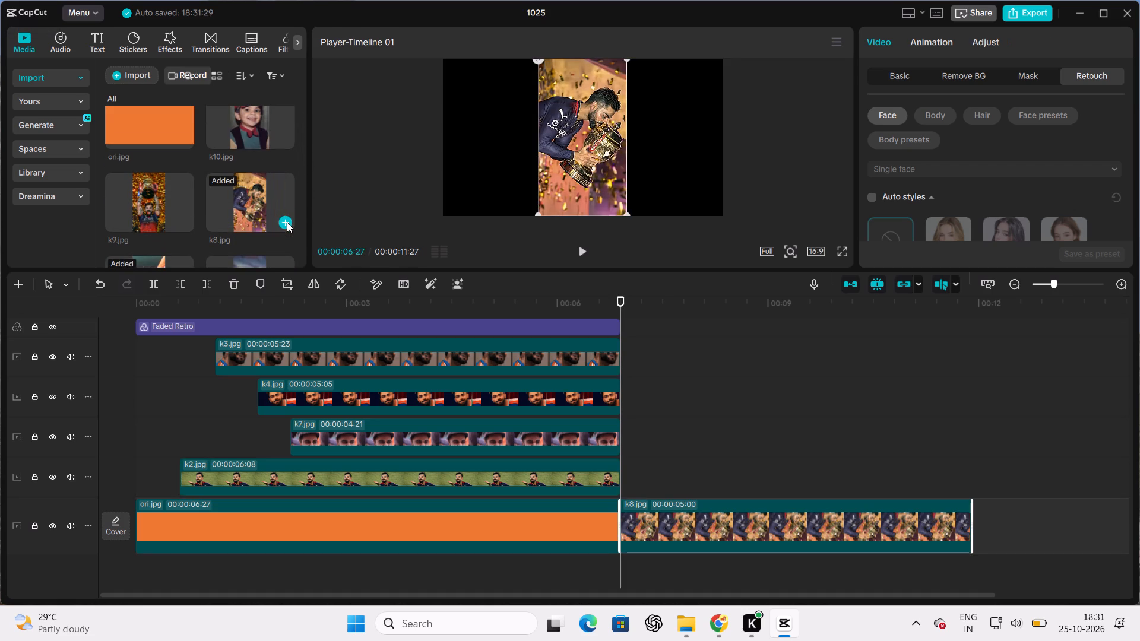
Move the k8.jpg clip onto its own overlay track between k7.jpg and k2.jpg, starting at about 00:00:02:26.
left_click_drag(688, 523, 639, 506)
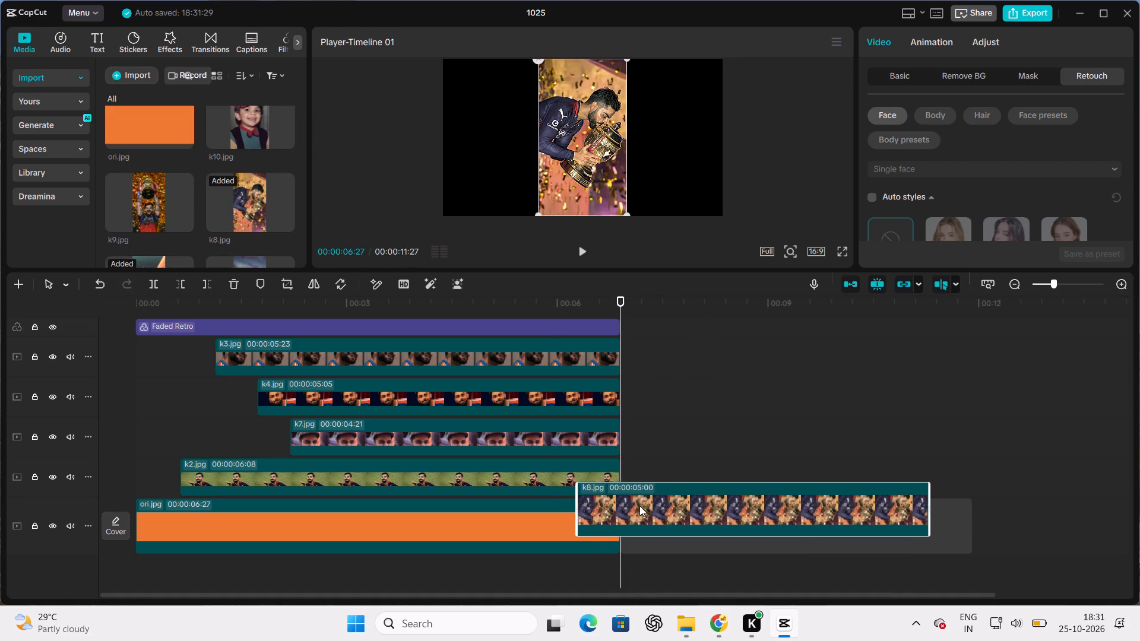
left_click_drag(639, 506, 449, 499)
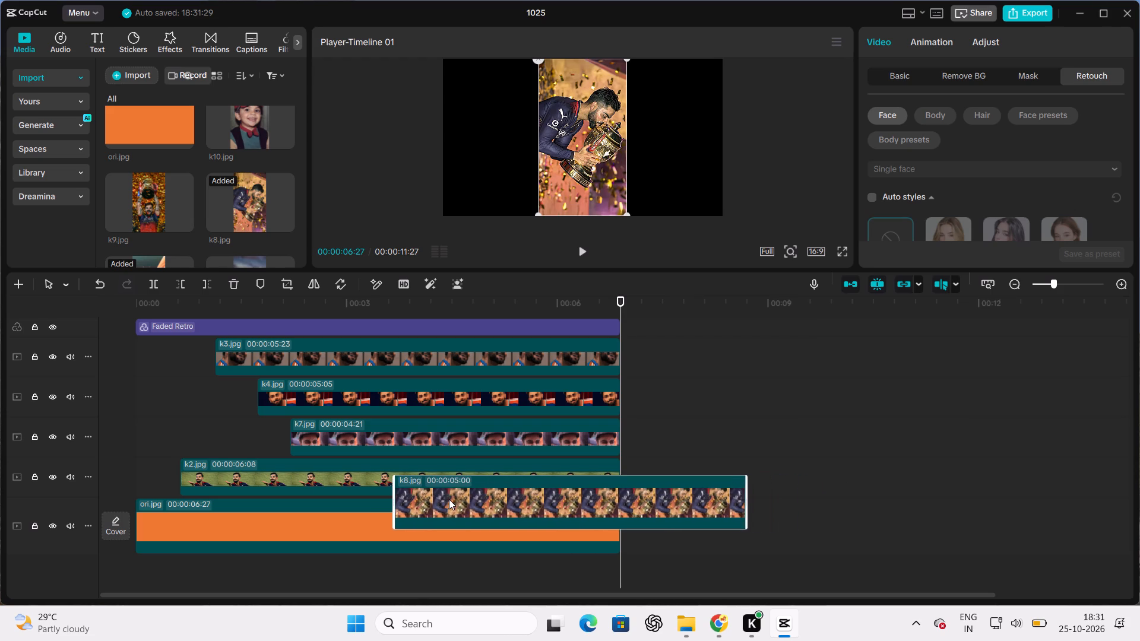
left_click_drag(449, 499, 435, 493)
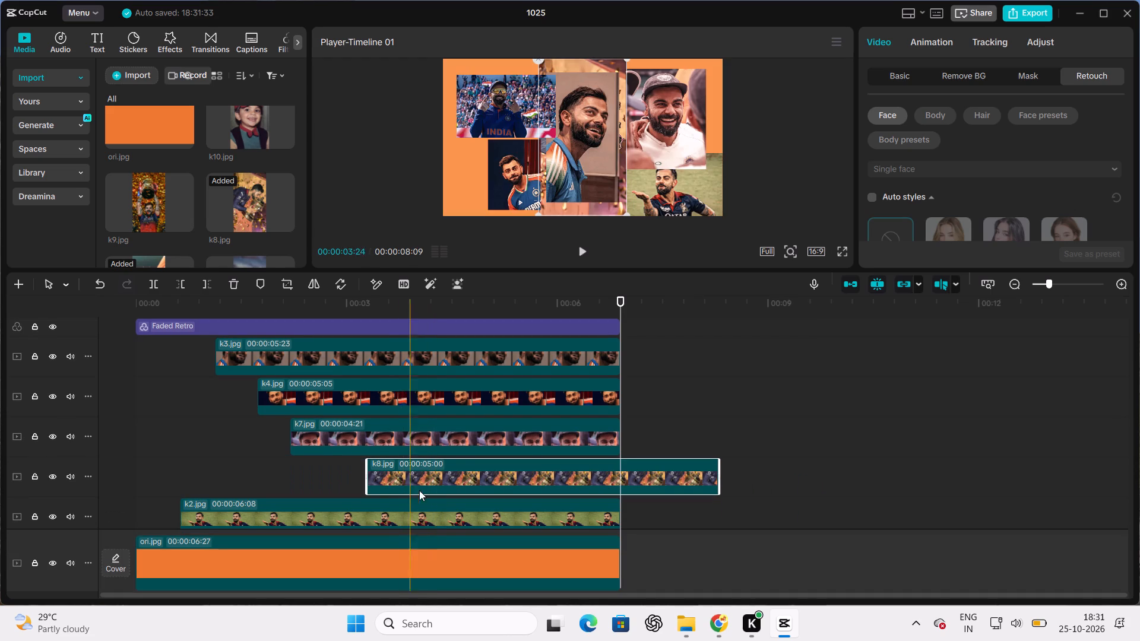
scroll(419, 490, "up", 1)
scroll(419, 490, "down", 1)
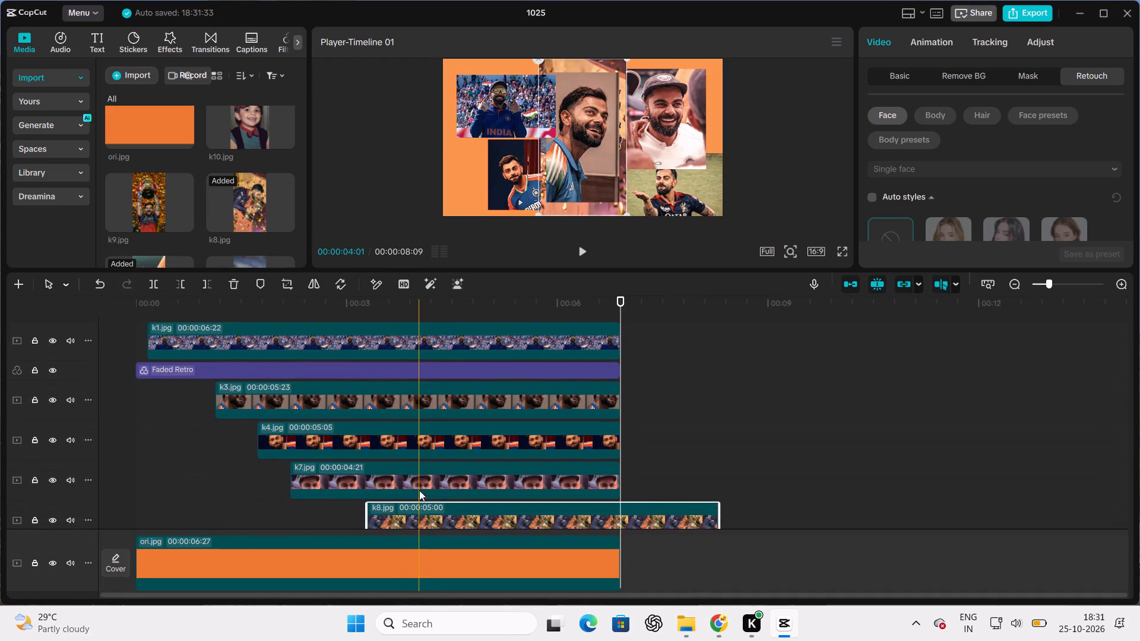
scroll(419, 490, "down", 1)
left_click_drag(382, 498, 332, 499)
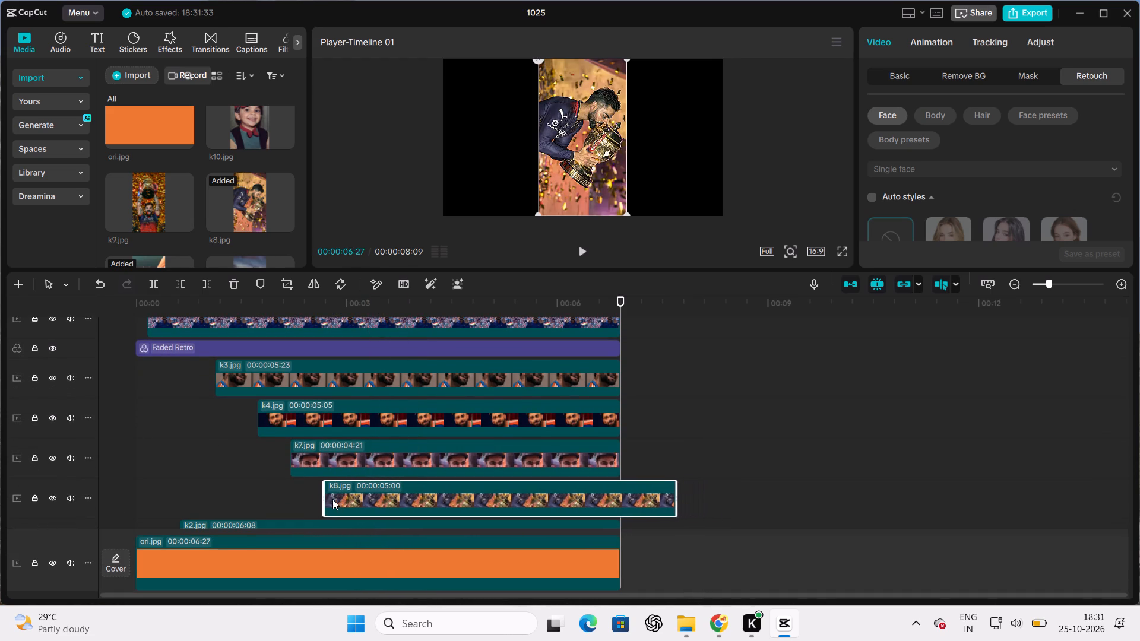
left_click_drag(332, 499, 330, 500)
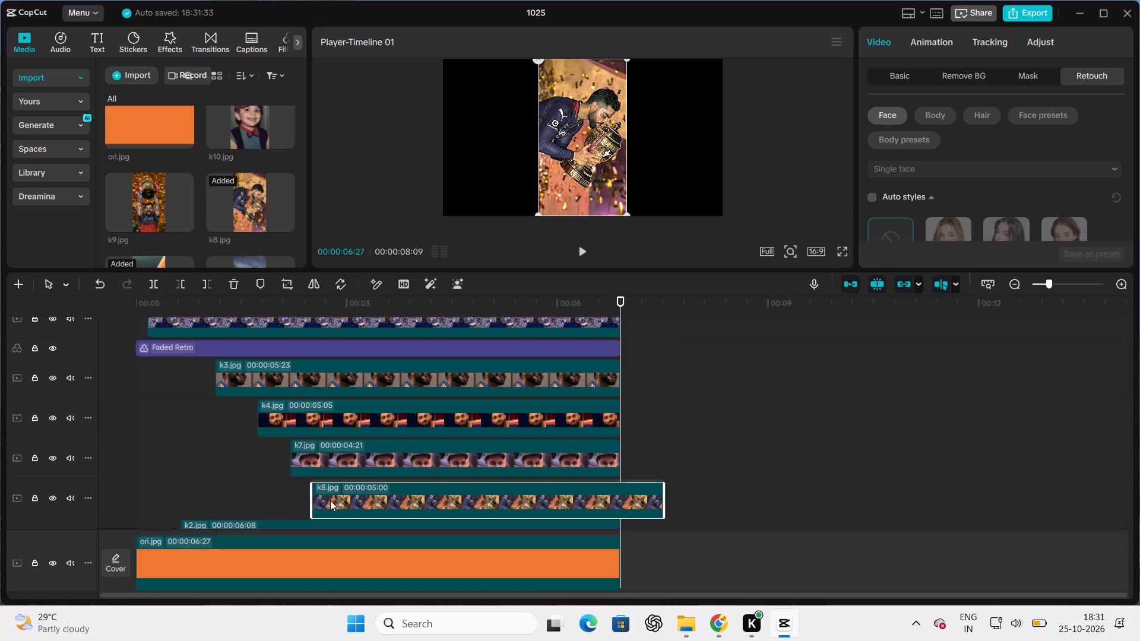
left_click_drag(330, 500, 351, 497)
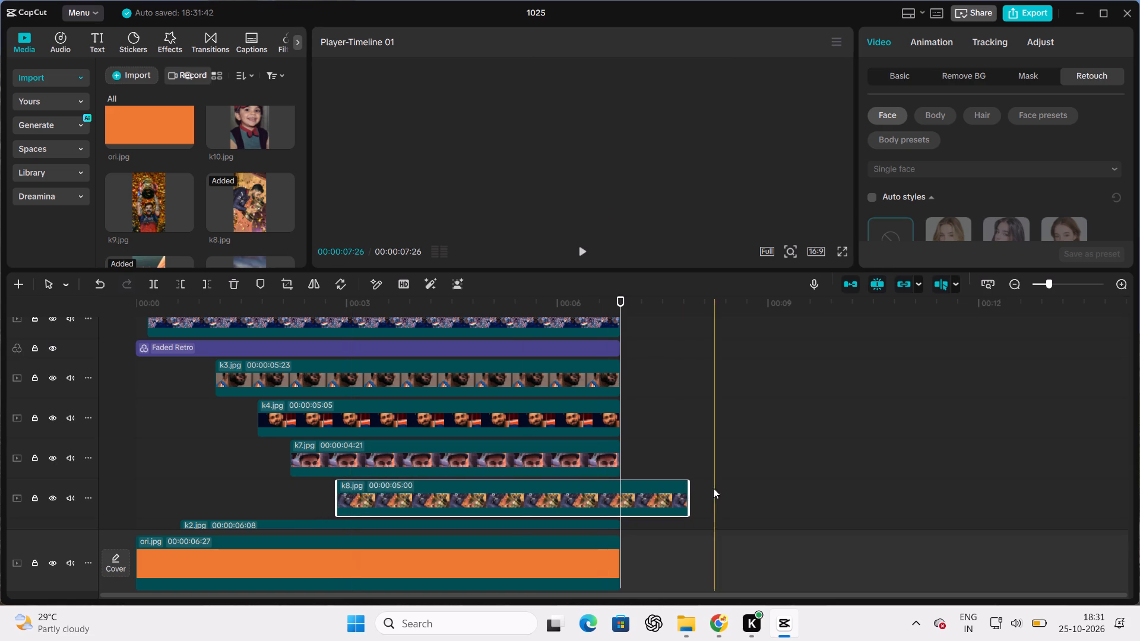
Trim the end of the k8.jpg clip to the orange background's end, for a duration of 00:00:04:01.
left_click(685, 488)
left_click_drag(683, 488, 645, 495)
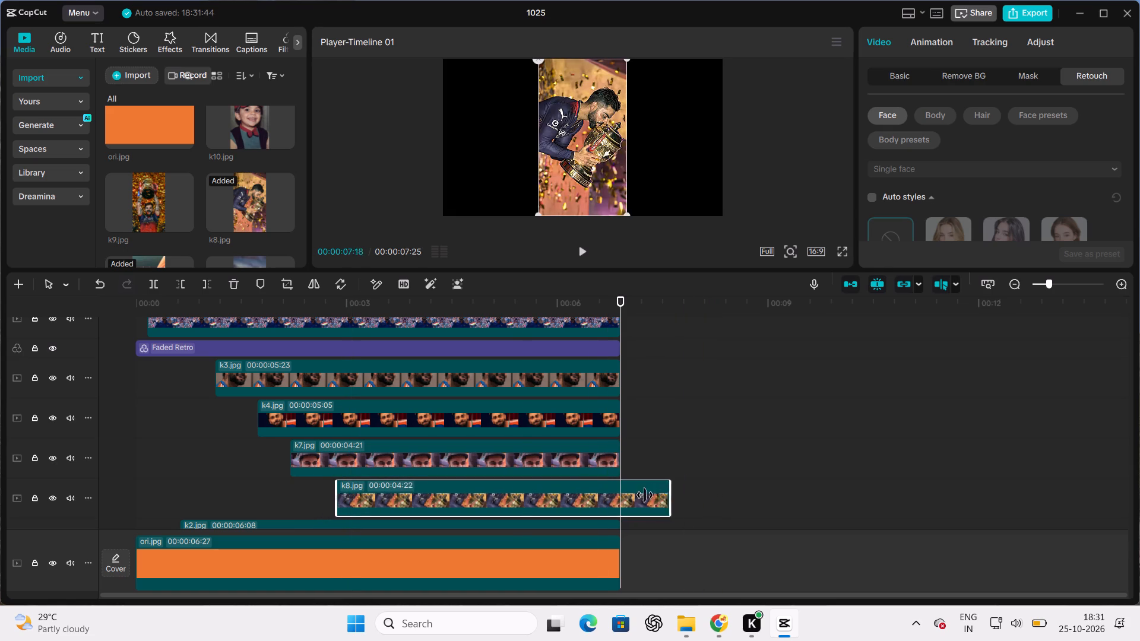
left_click_drag(645, 495, 615, 500)
Extend the start of the k8.jpg clip back to 00:00:02:23, for a duration of 00:00:04:04.
scroll(539, 438, "up", 1)
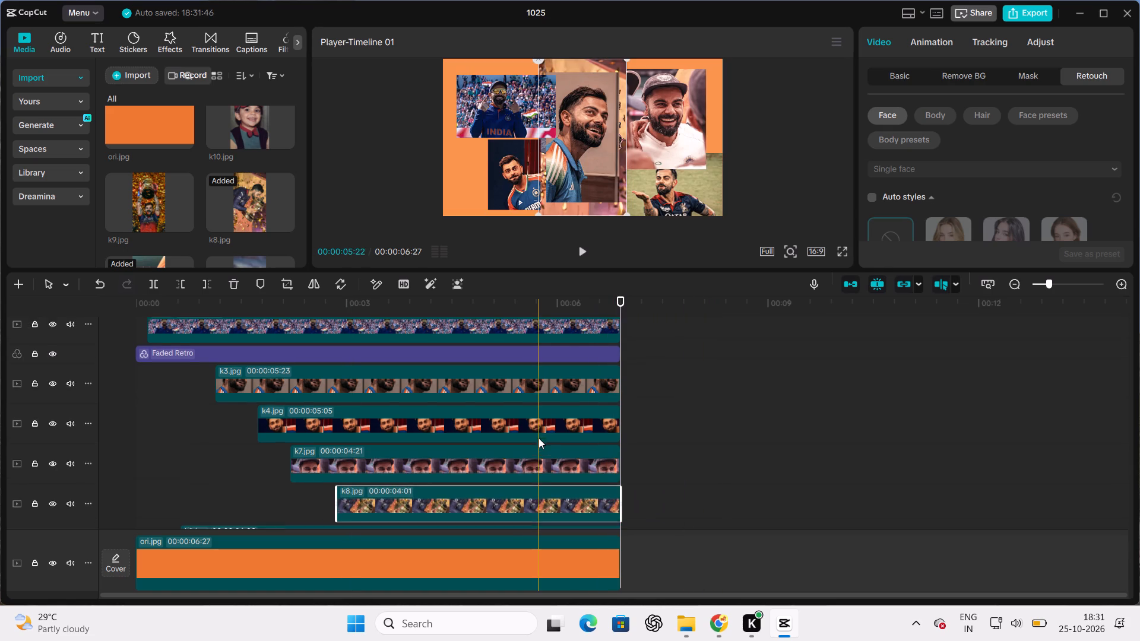
scroll(539, 438, "up", 1)
scroll(539, 438, "down", 3)
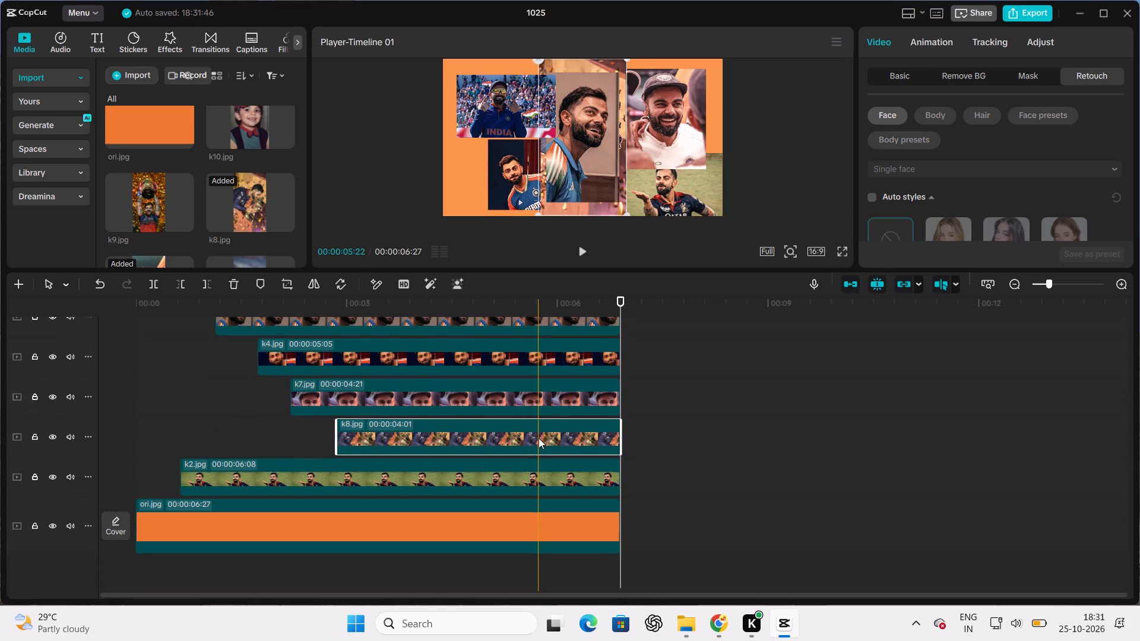
scroll(539, 438, "up", 1)
scroll(539, 438, "down", 2)
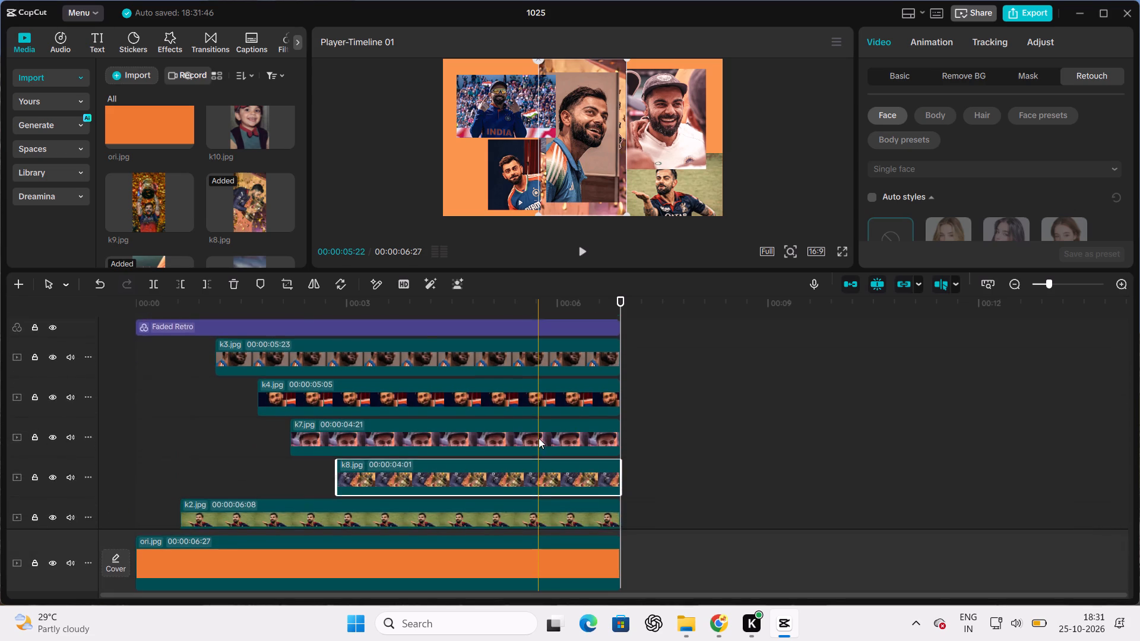
scroll(539, 438, "down", 1)
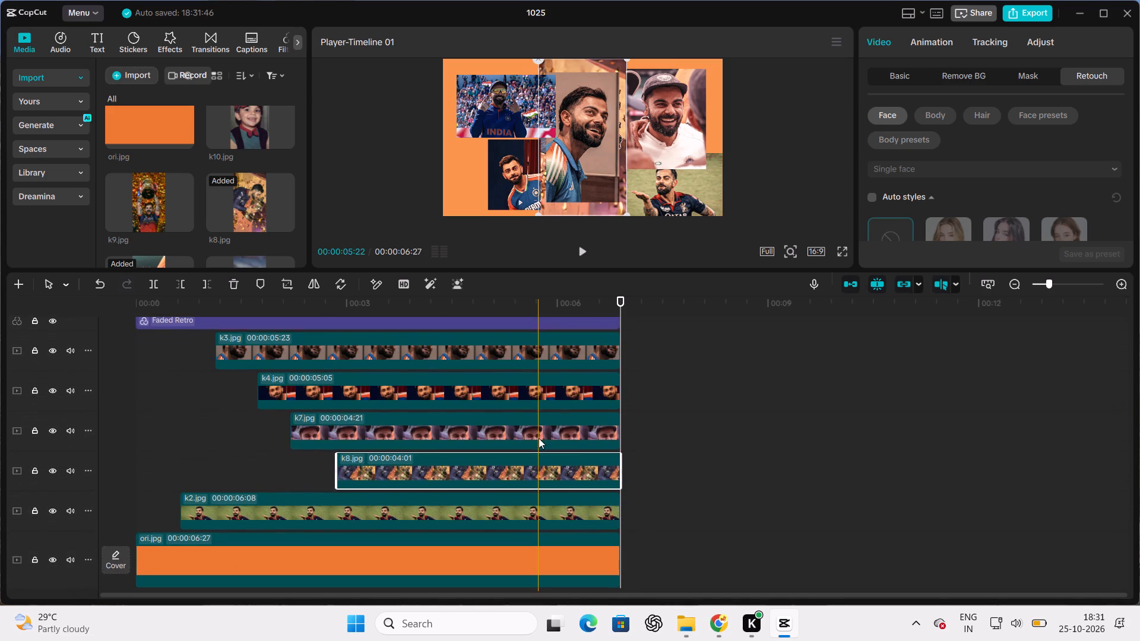
scroll(539, 438, "down", 1)
left_click_drag(335, 464, 330, 468)
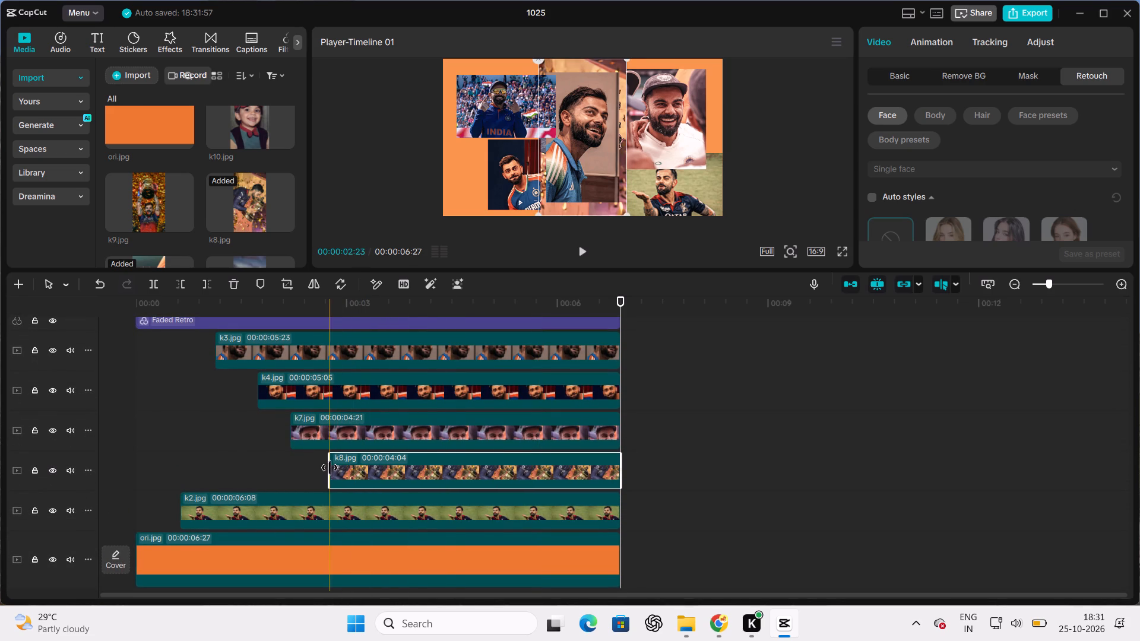
Rotate the k8.jpg overlay 90 degrees clockwise.
left_click(421, 473)
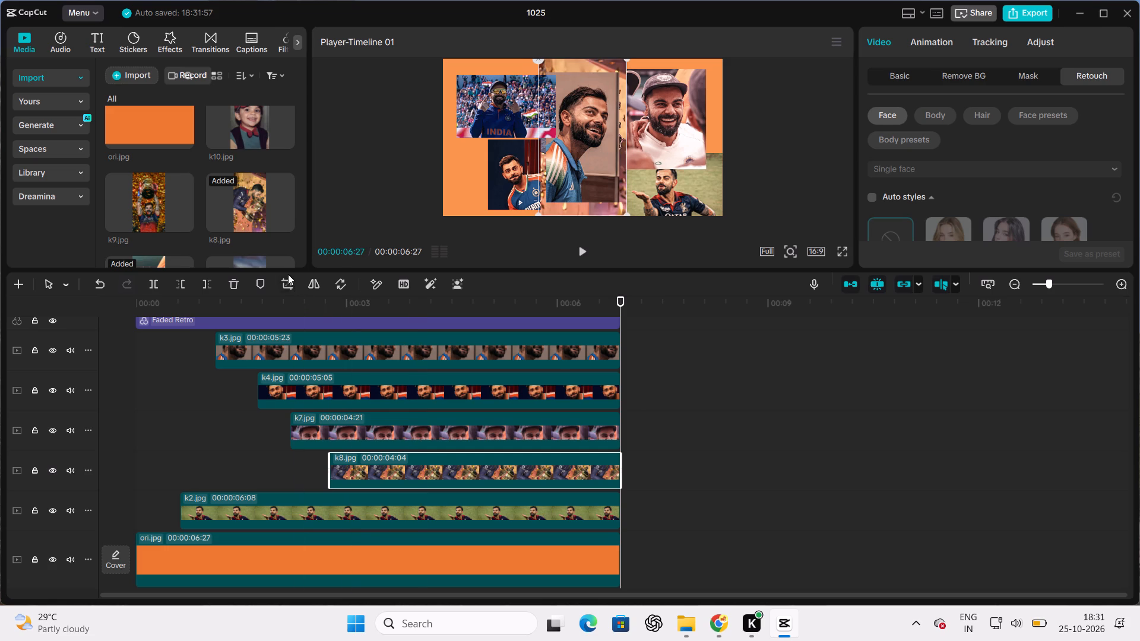
left_click(348, 282)
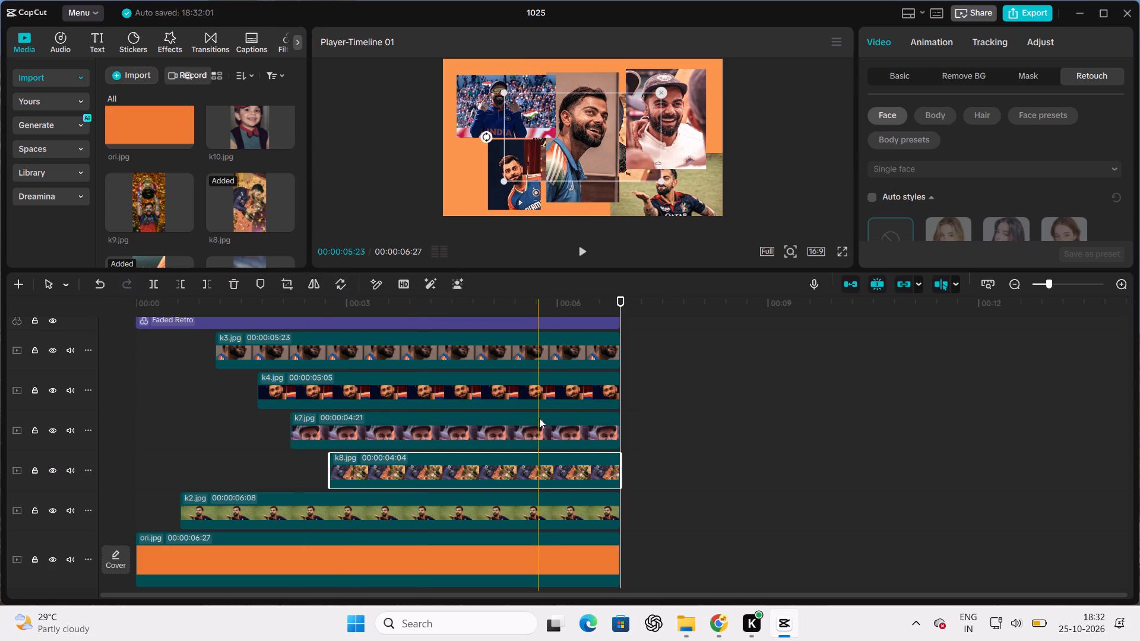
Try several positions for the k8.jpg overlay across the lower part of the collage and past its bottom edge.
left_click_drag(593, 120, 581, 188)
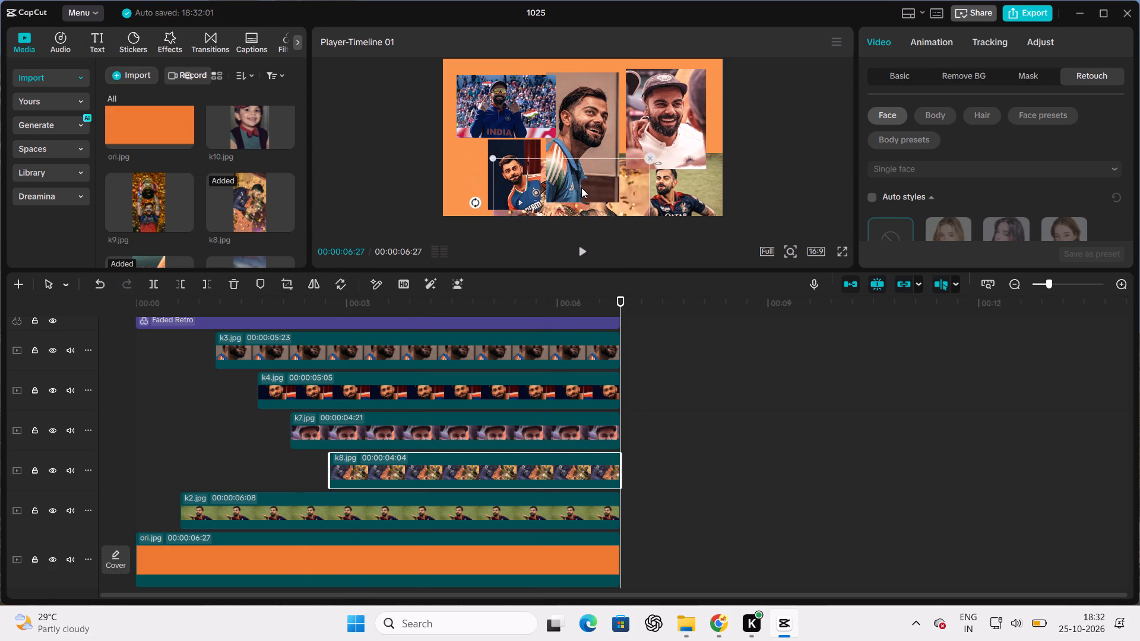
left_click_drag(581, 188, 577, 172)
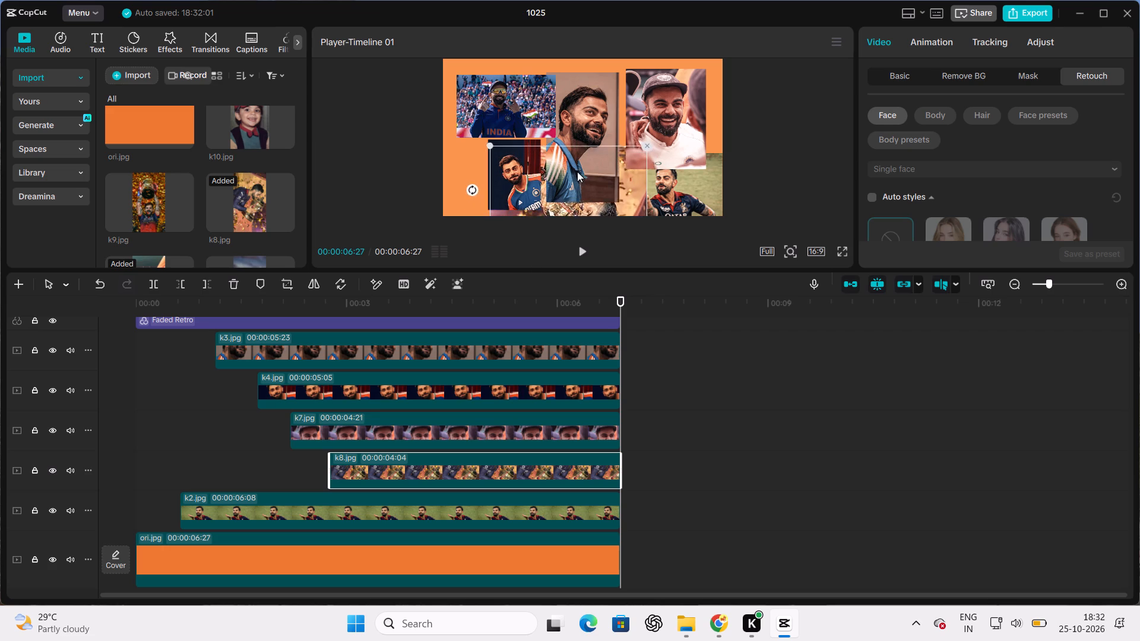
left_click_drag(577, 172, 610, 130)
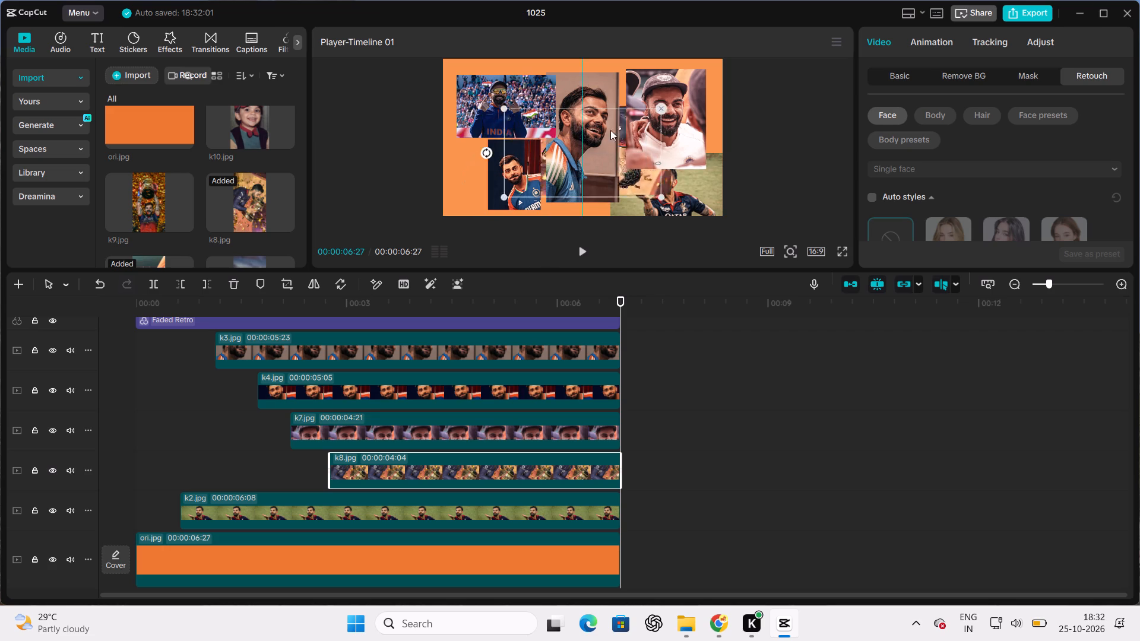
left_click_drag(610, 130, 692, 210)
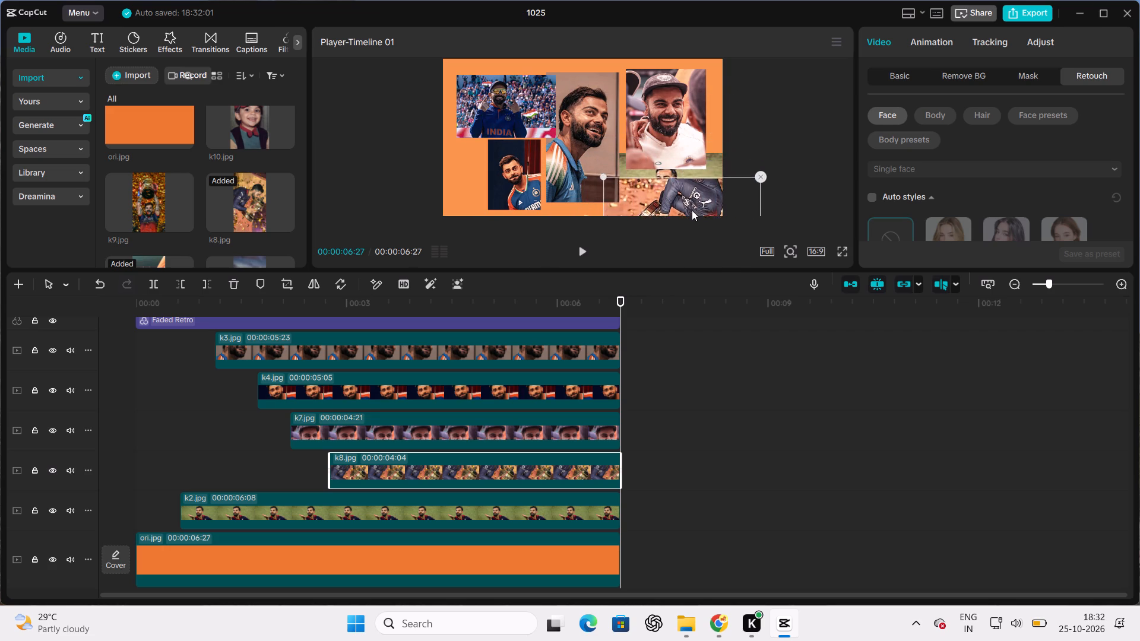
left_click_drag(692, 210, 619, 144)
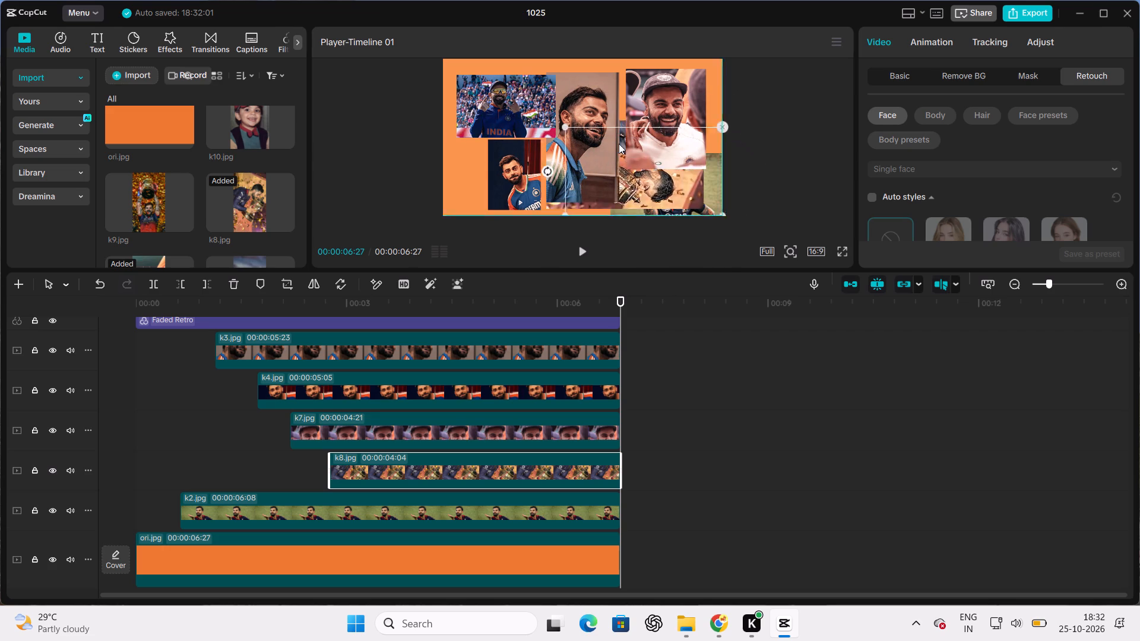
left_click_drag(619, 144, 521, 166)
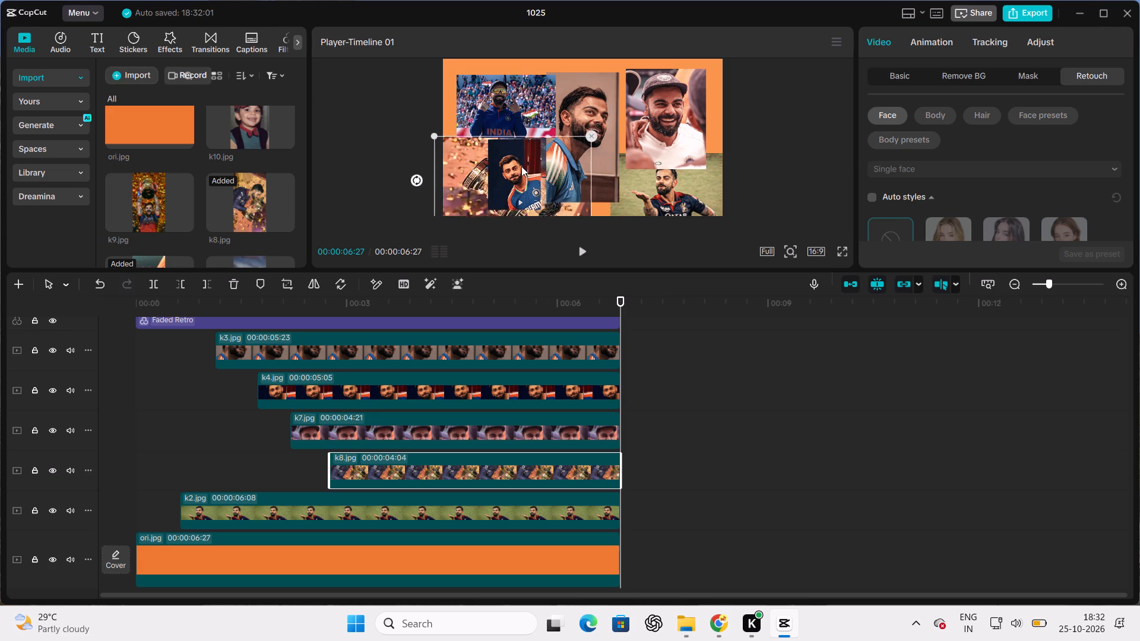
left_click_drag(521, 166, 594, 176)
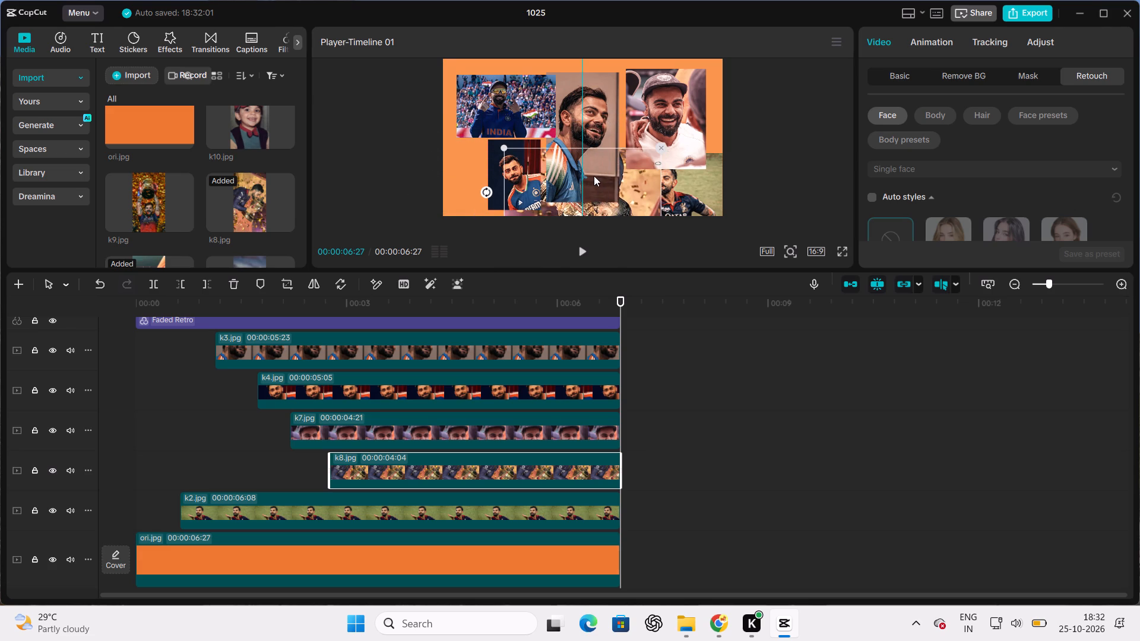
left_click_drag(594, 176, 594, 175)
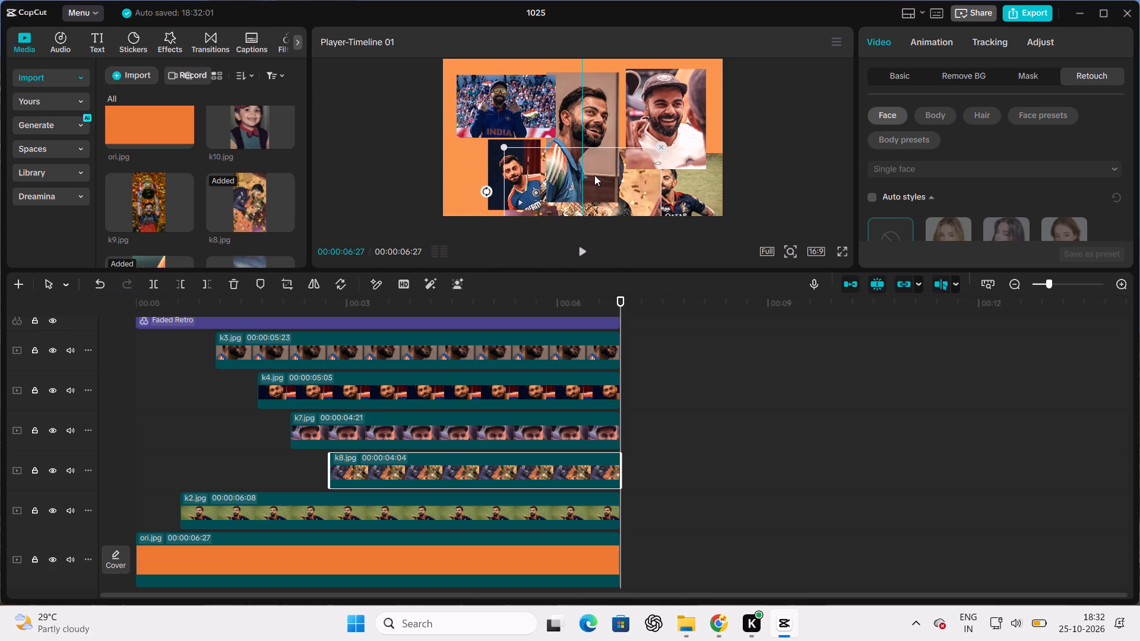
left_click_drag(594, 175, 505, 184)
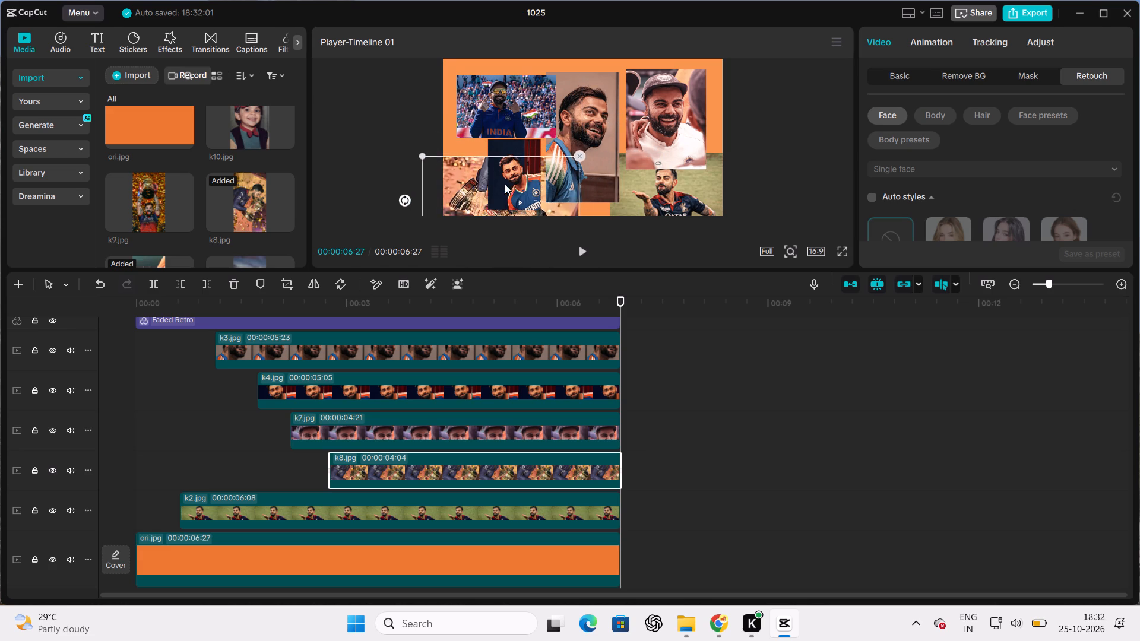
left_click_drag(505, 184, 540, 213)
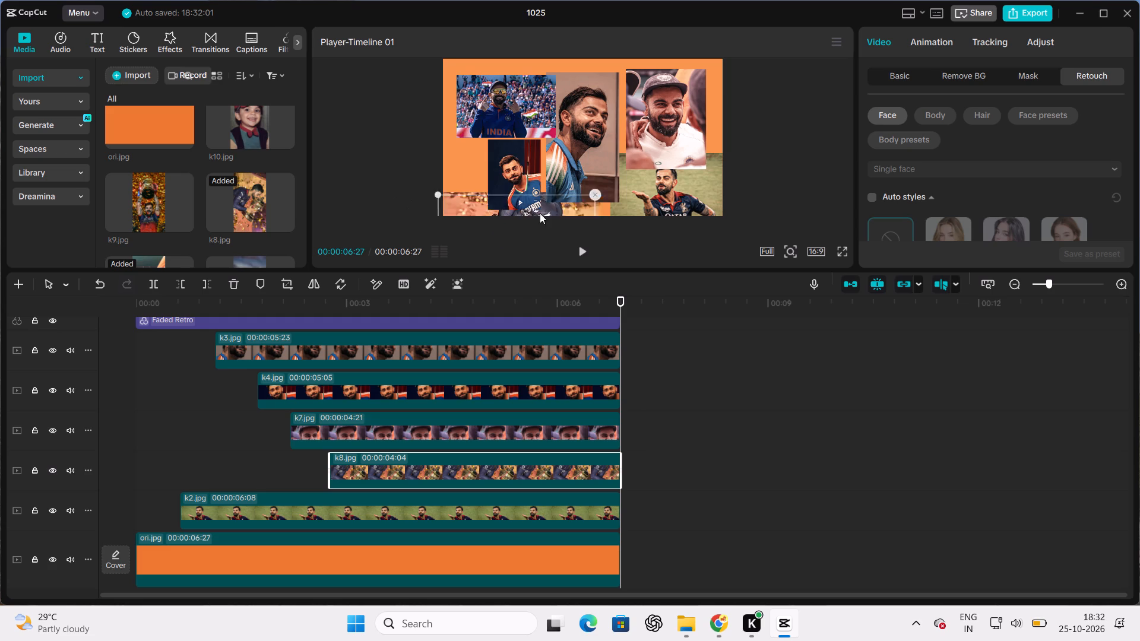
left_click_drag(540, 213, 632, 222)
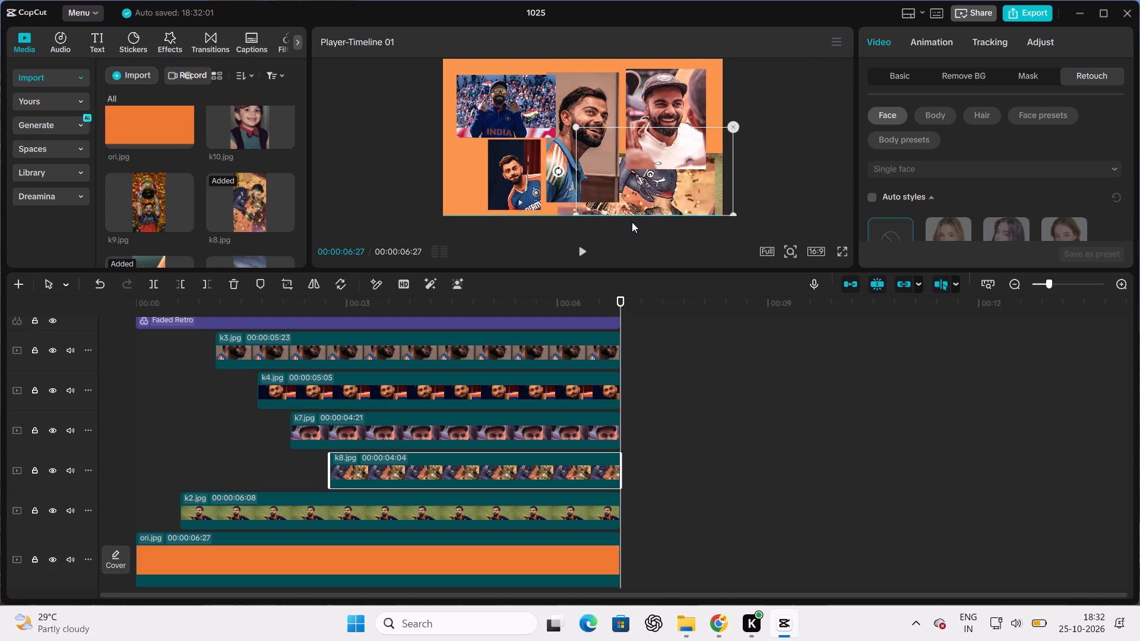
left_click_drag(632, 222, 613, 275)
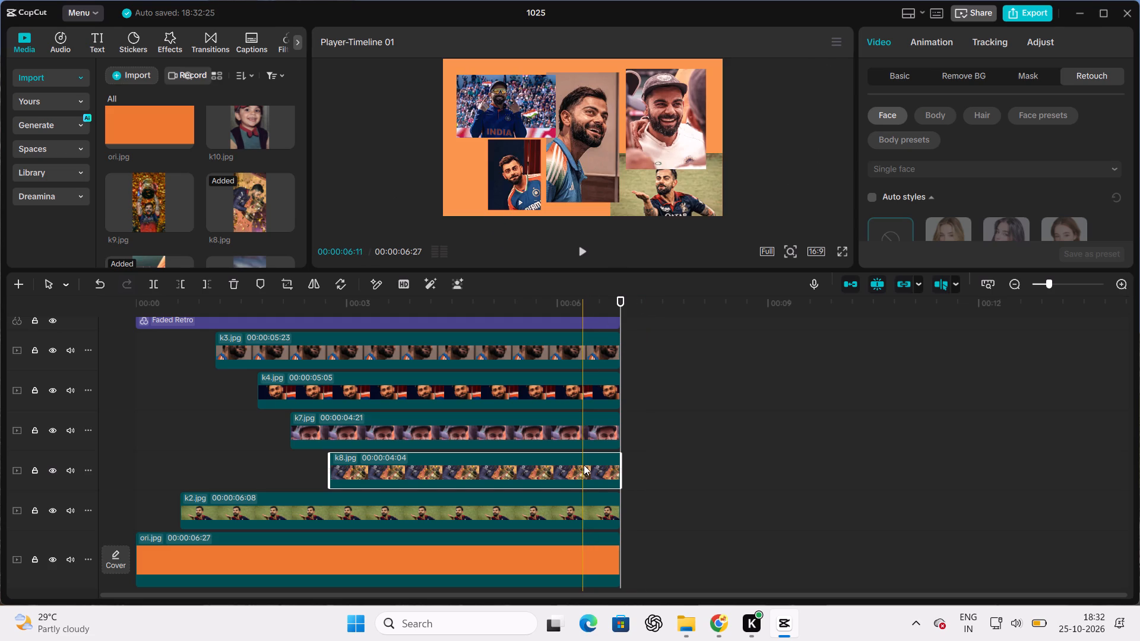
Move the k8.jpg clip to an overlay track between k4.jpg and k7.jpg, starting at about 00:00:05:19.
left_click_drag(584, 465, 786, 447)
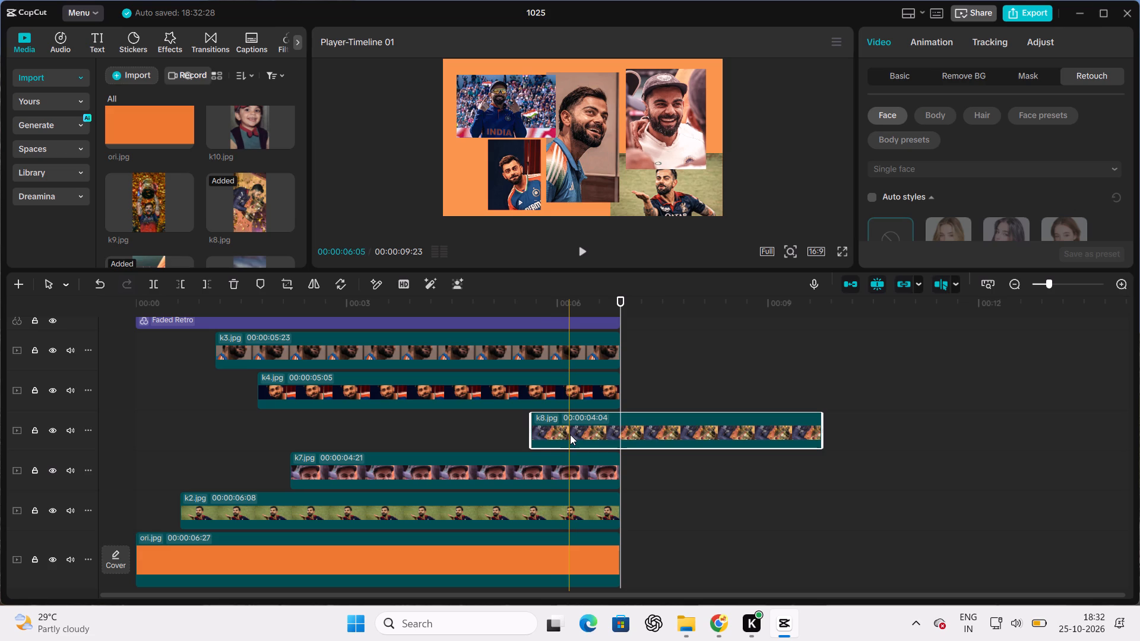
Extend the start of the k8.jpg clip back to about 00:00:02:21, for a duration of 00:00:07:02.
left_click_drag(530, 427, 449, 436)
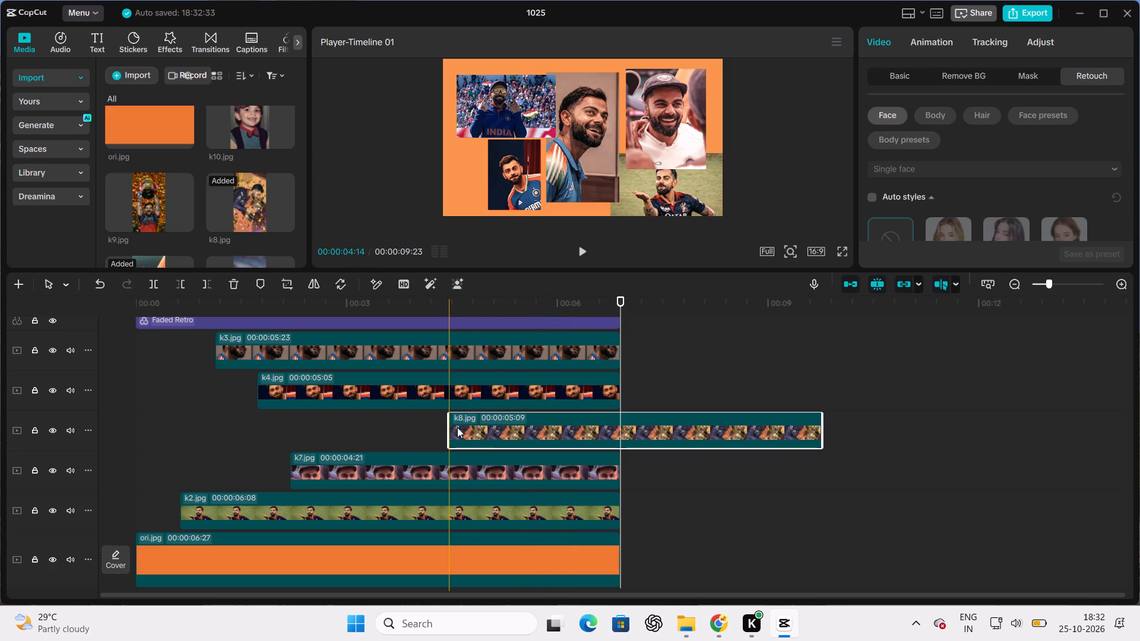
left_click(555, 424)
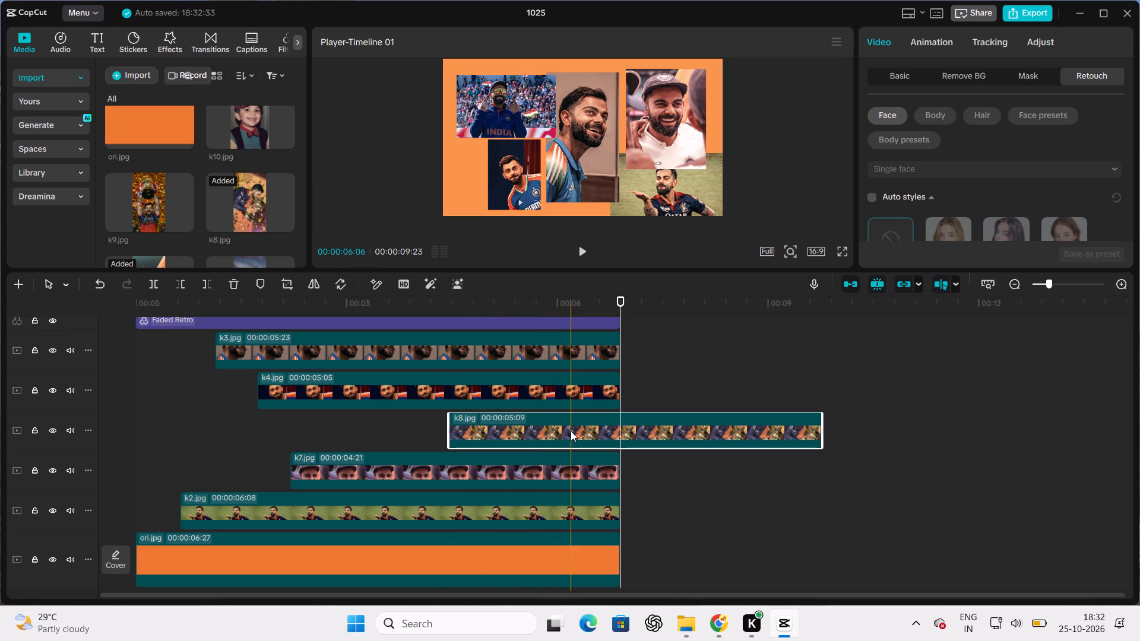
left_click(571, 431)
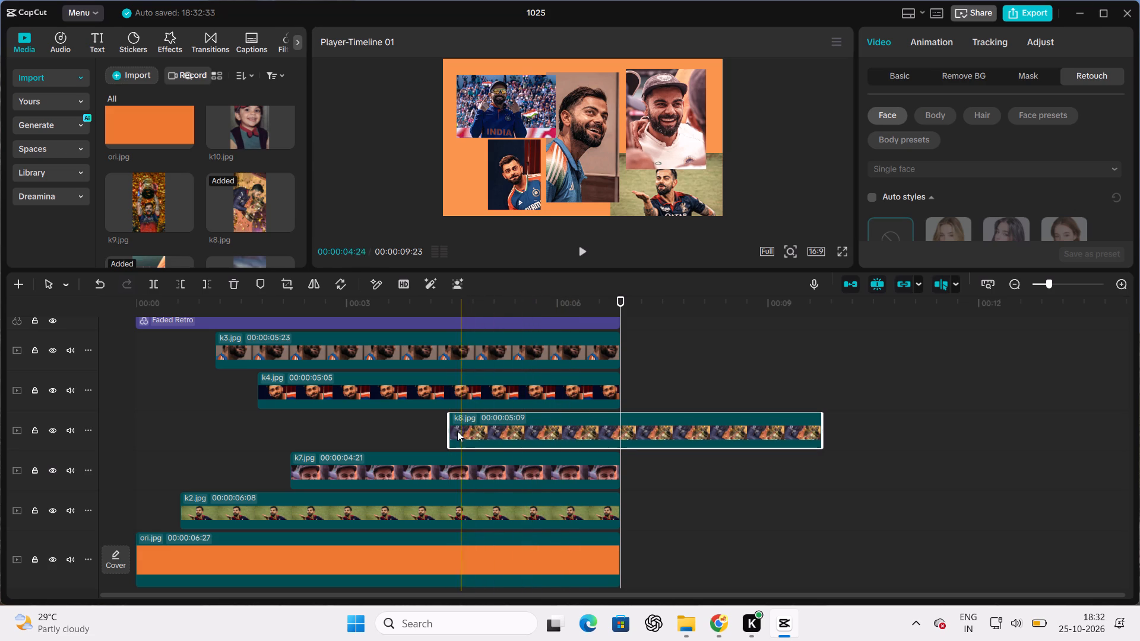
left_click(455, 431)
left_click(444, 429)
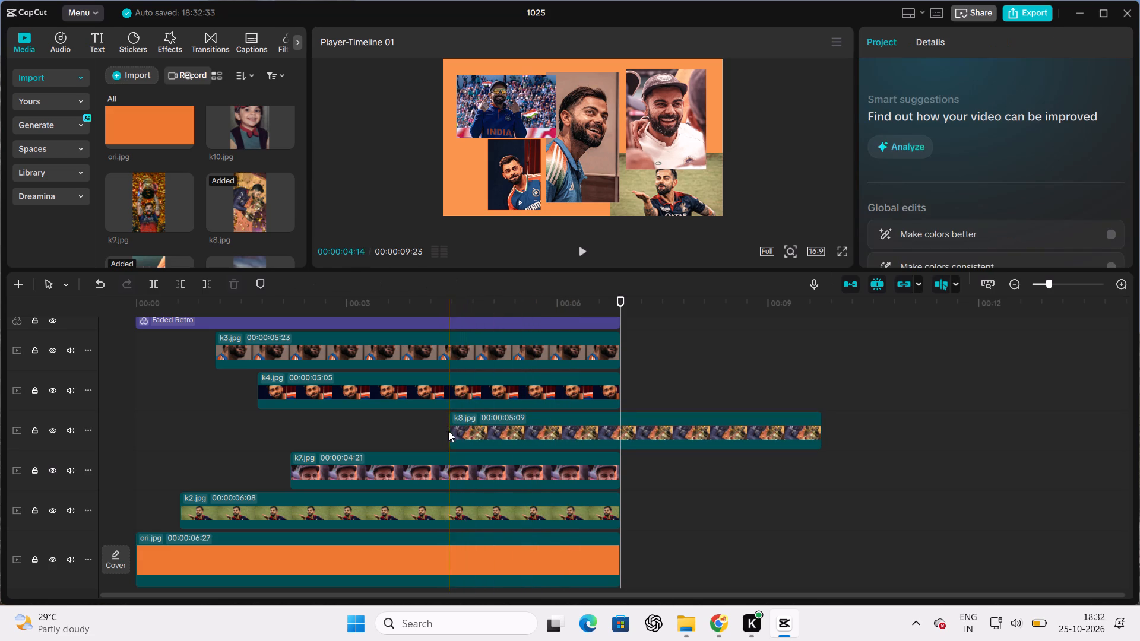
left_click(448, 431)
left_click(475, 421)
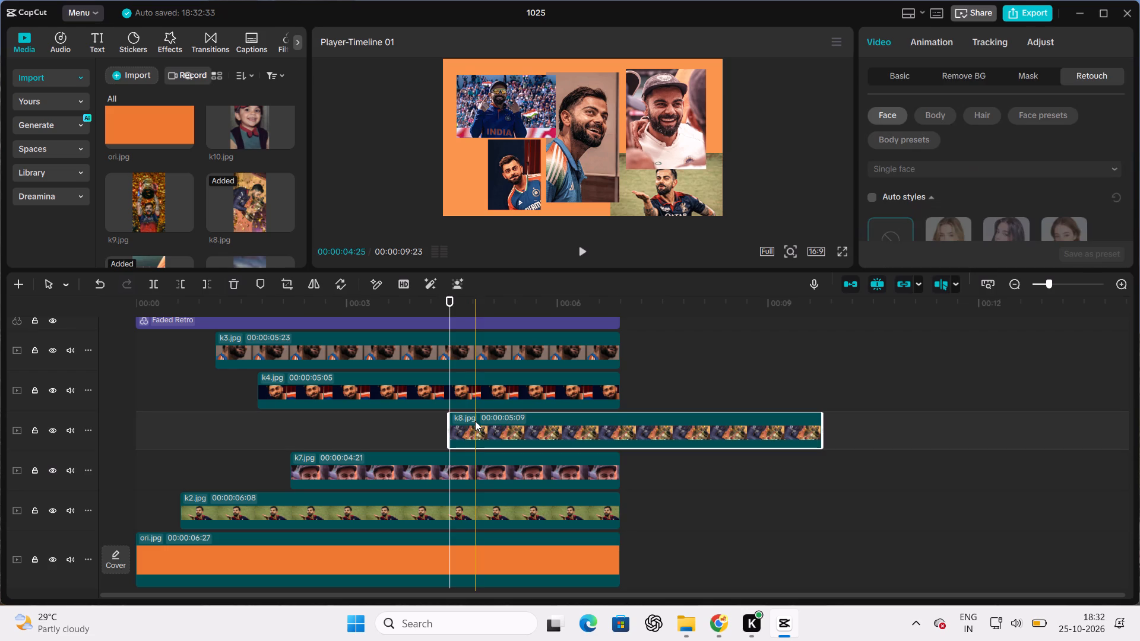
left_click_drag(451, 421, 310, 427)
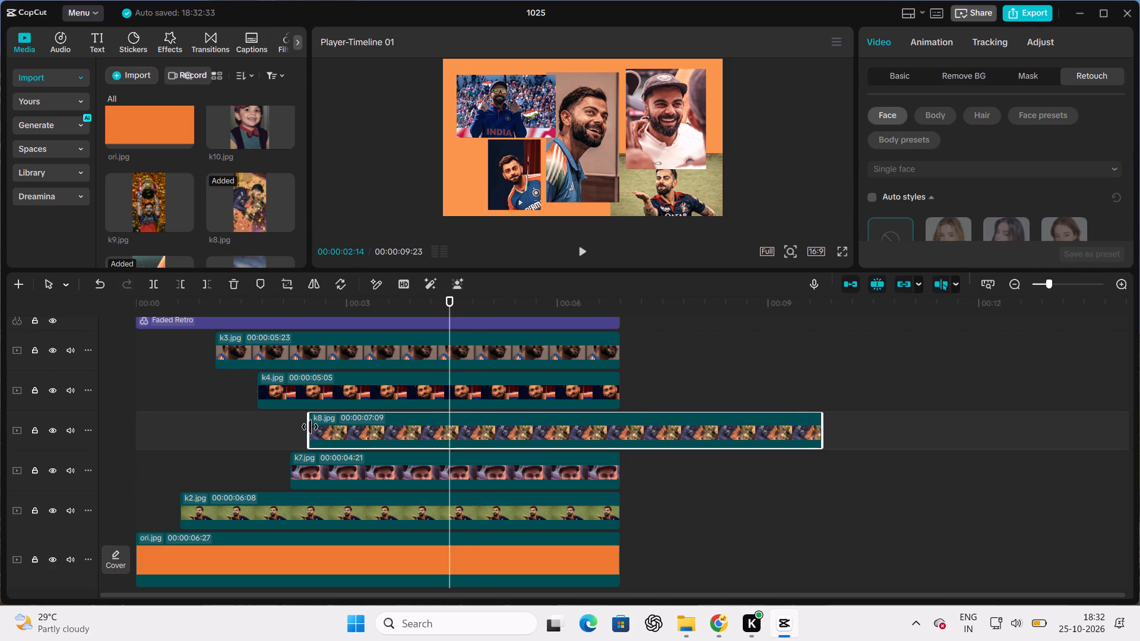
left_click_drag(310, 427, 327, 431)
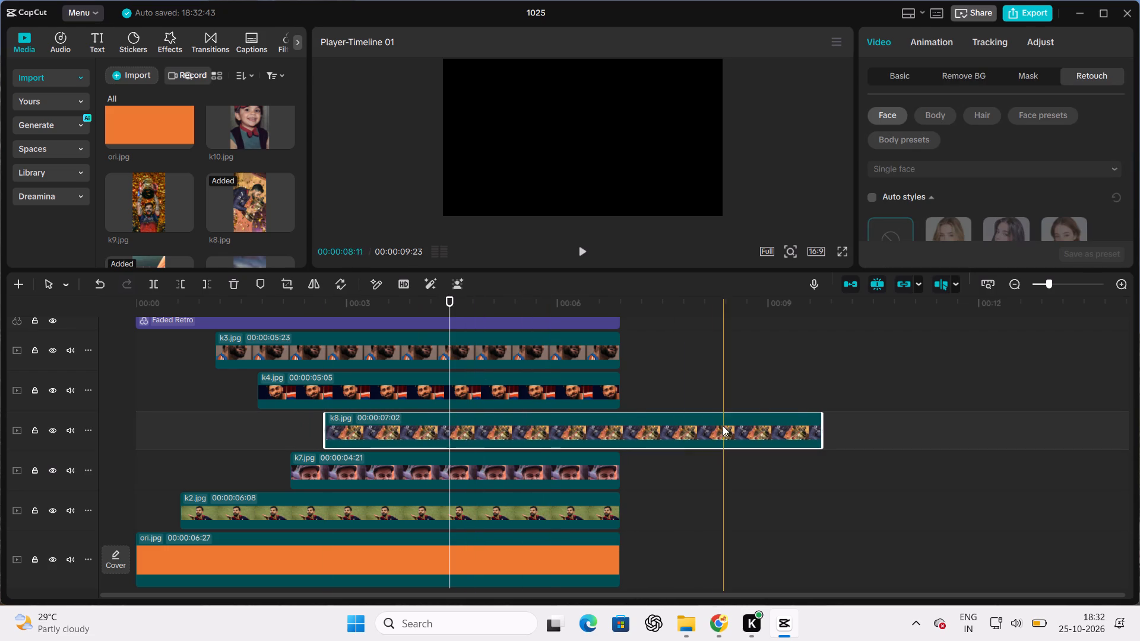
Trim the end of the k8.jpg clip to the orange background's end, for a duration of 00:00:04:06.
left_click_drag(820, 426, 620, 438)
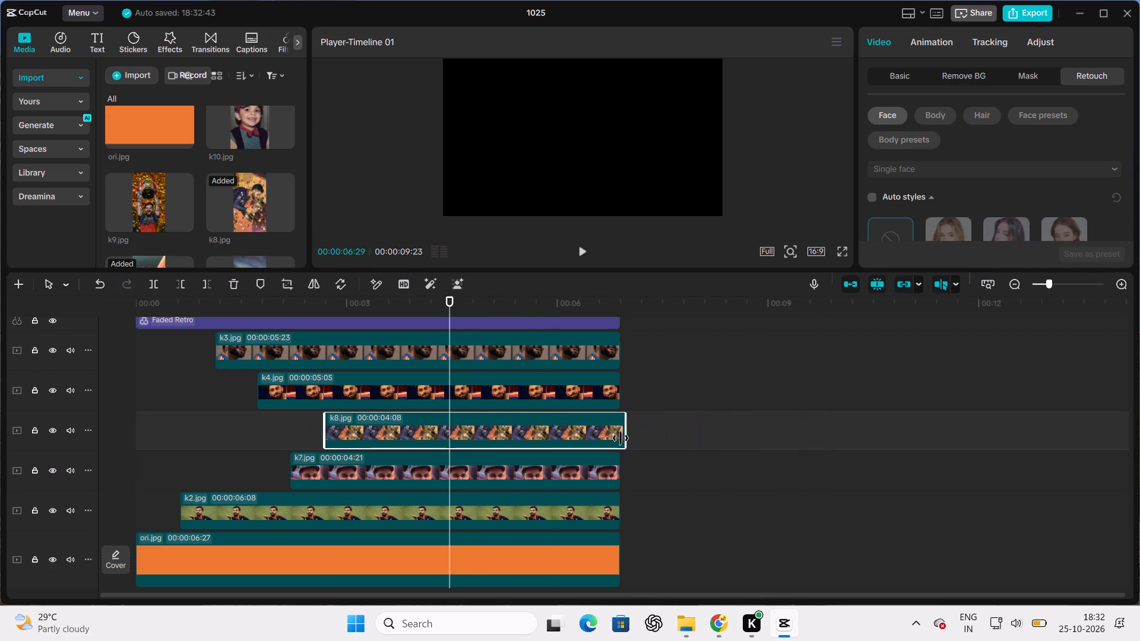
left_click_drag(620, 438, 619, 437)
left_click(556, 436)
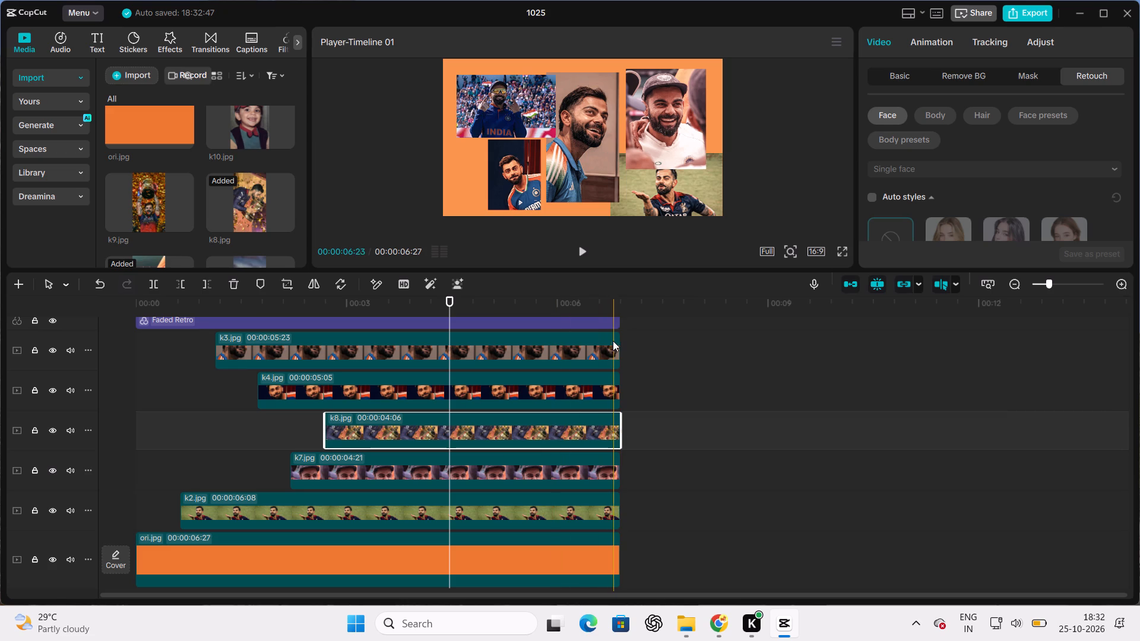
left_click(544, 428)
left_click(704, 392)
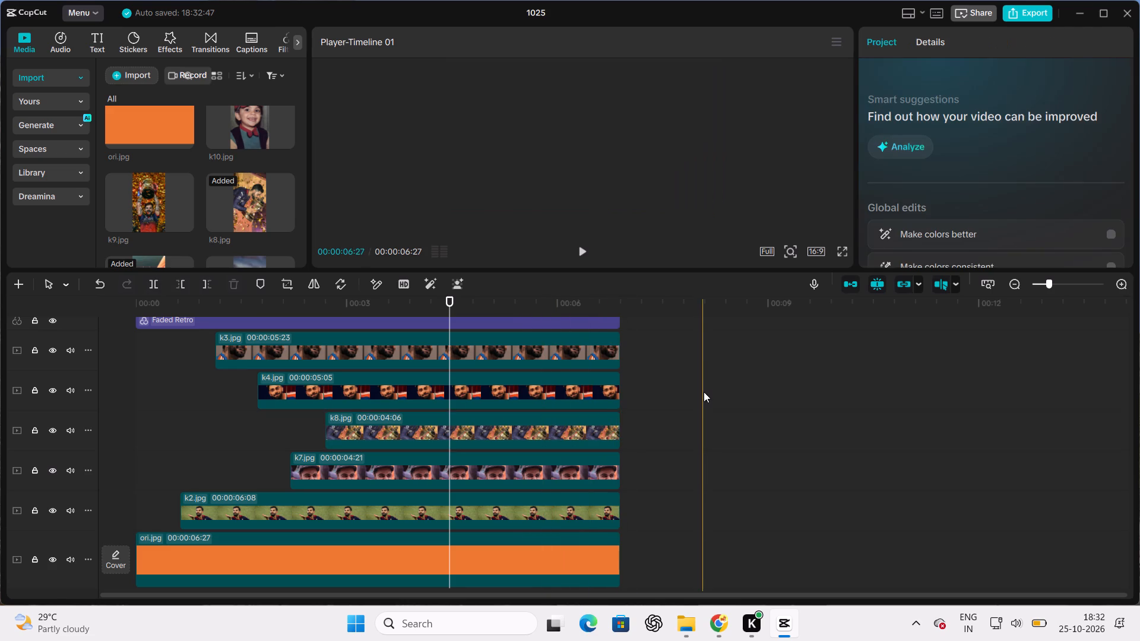
Play back the collage from about where k4.jpg starts to check whether k8.jpg appears.
left_click(261, 437)
key("space")
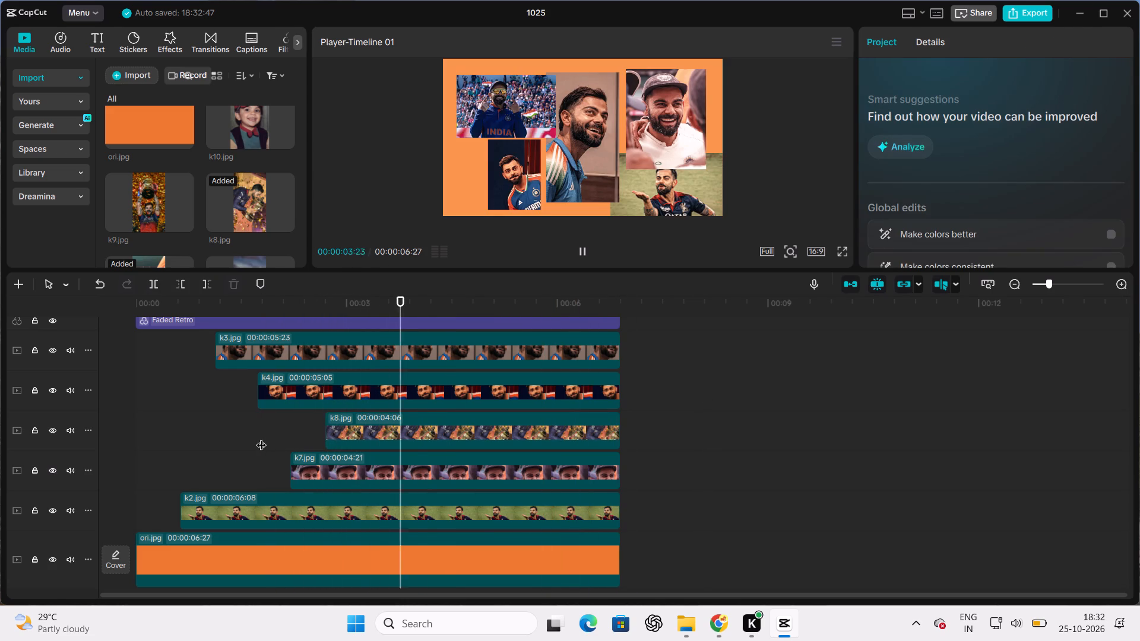
key("space")
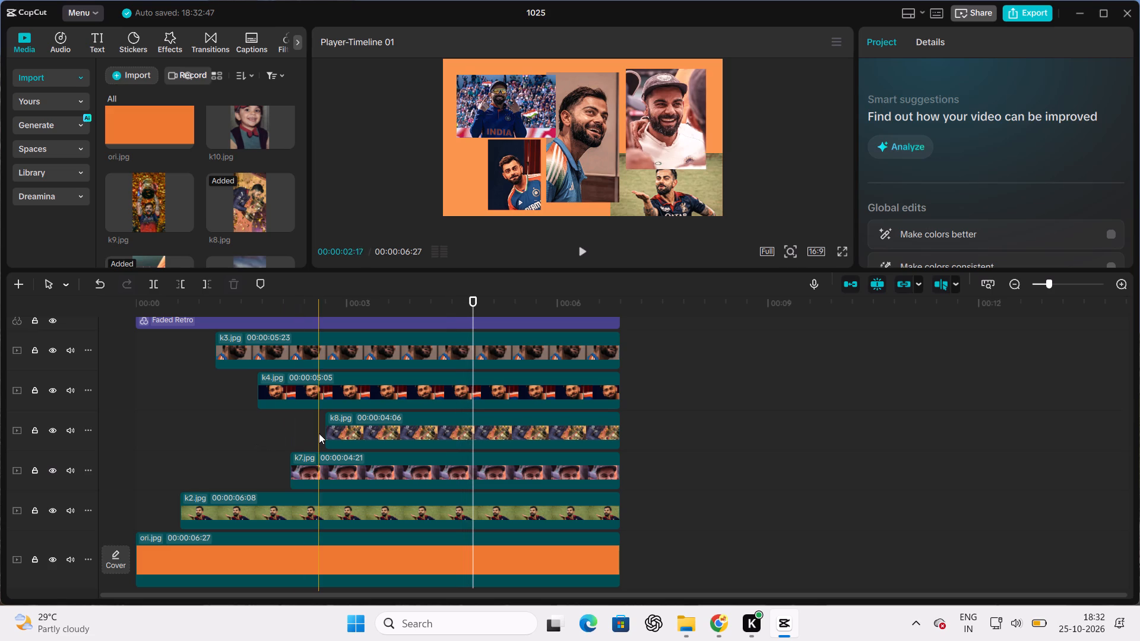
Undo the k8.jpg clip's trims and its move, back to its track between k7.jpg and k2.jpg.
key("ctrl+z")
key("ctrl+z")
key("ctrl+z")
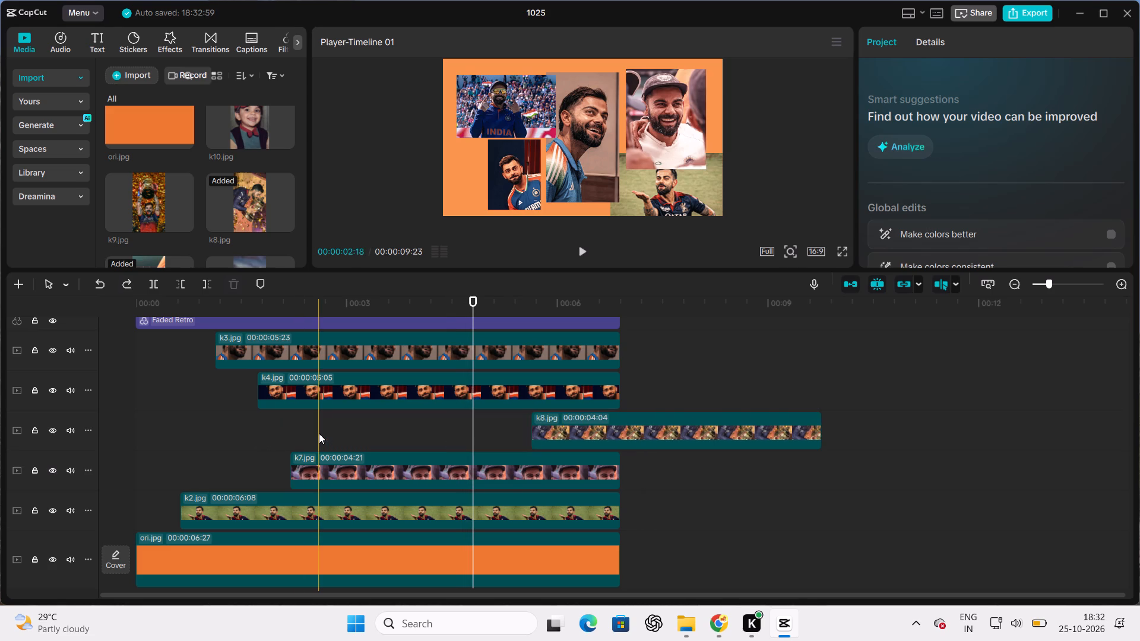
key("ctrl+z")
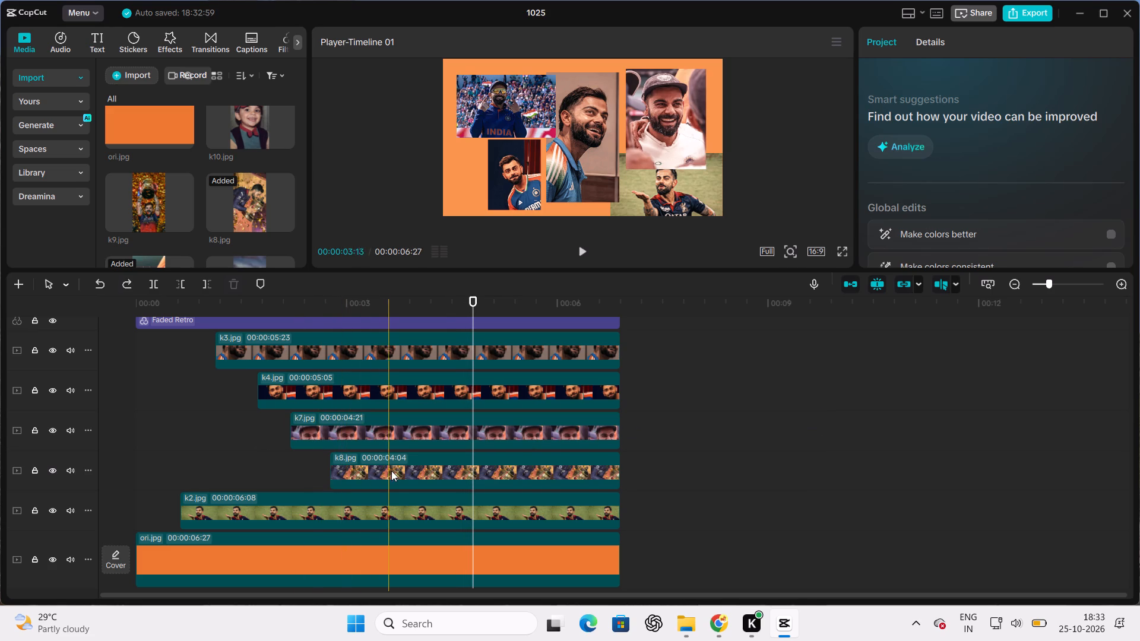
Delete the k8.jpg clip from the timeline.
left_click(391, 471)
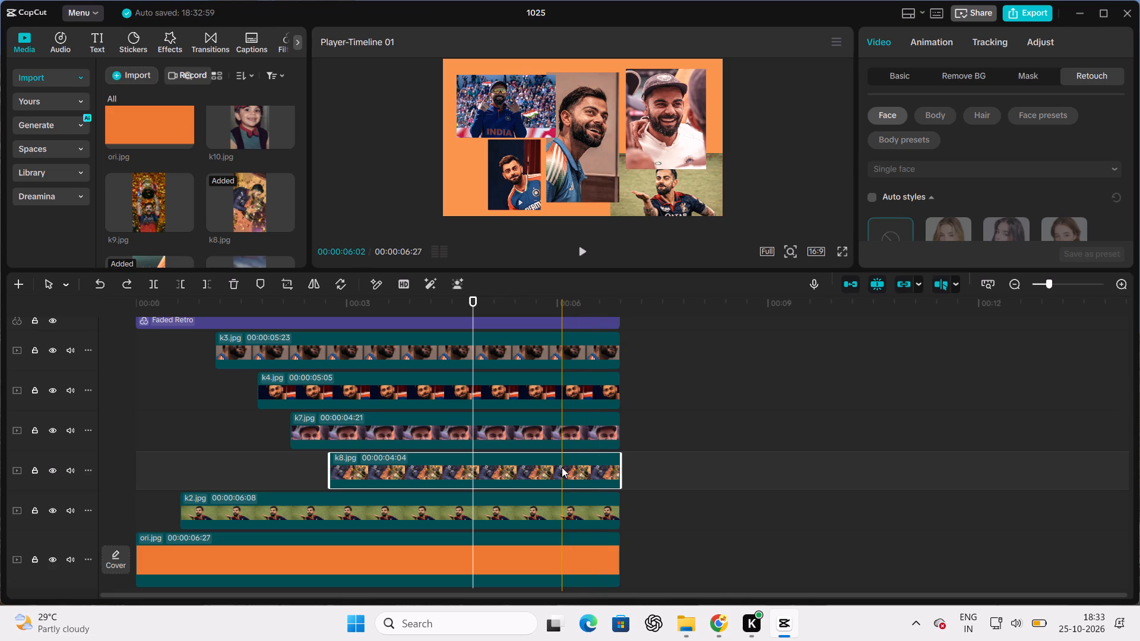
key("Delete")
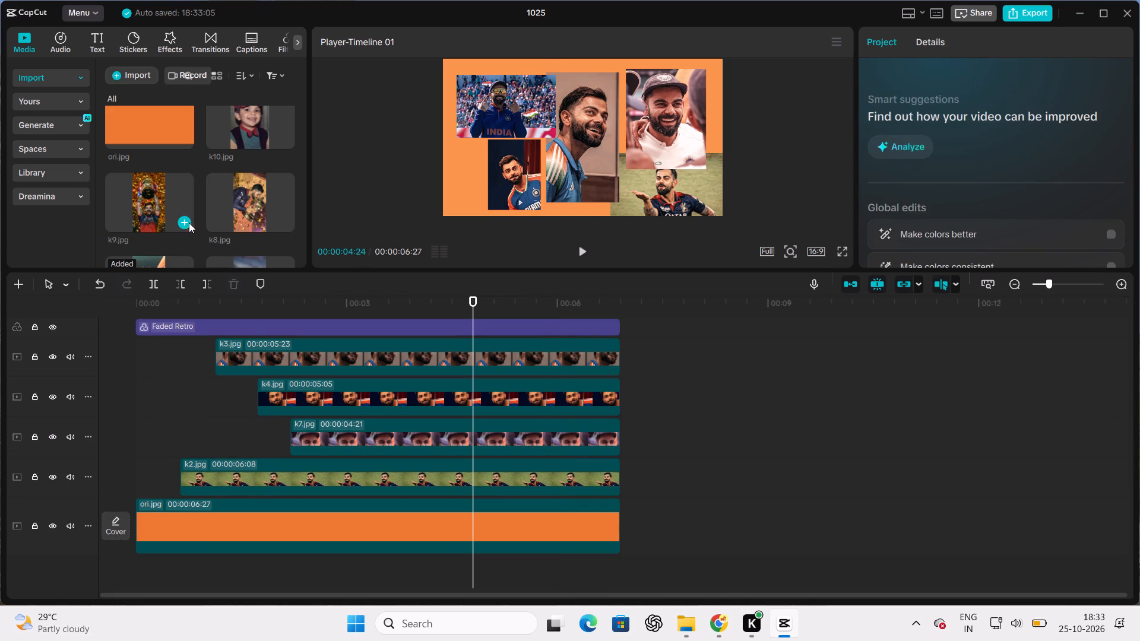
Add k8.jpg from the imported media to the main track, right after the orange background.
left_click(282, 217)
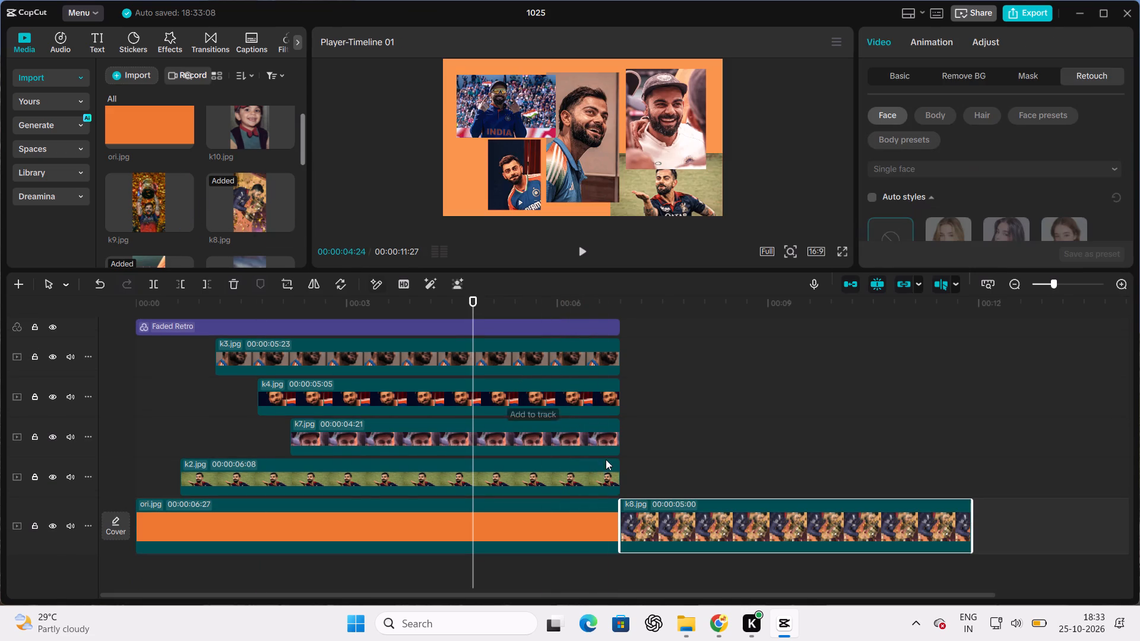
Rotate the k8.jpg clip clockwise by three quarter turns, 270 degrees in total.
left_click(342, 282)
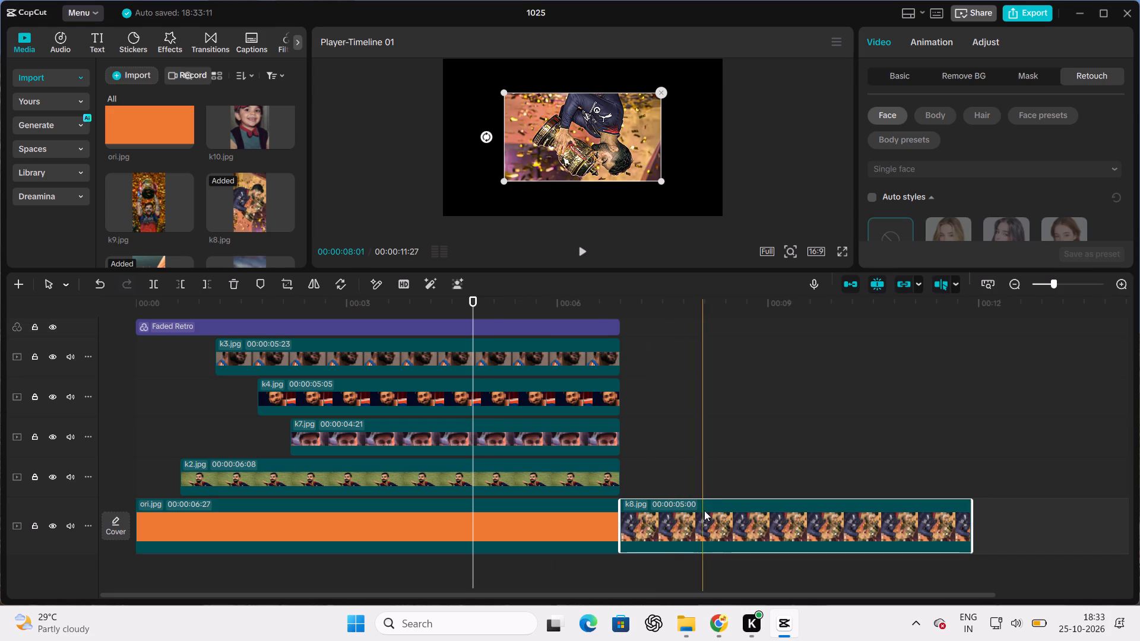
left_click(335, 289)
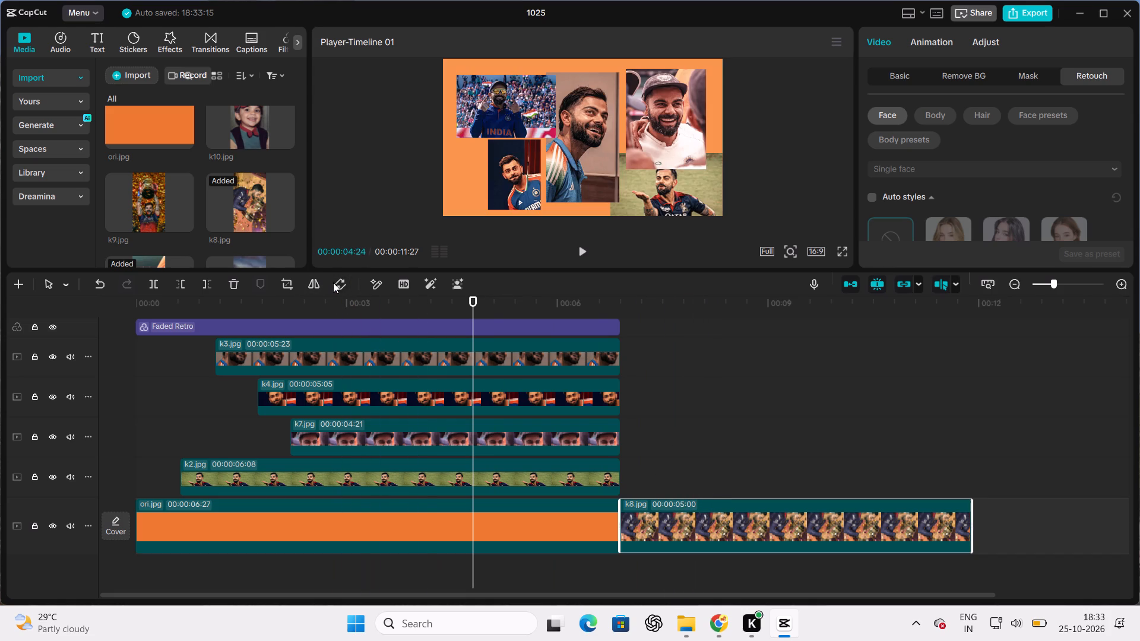
left_click(333, 283)
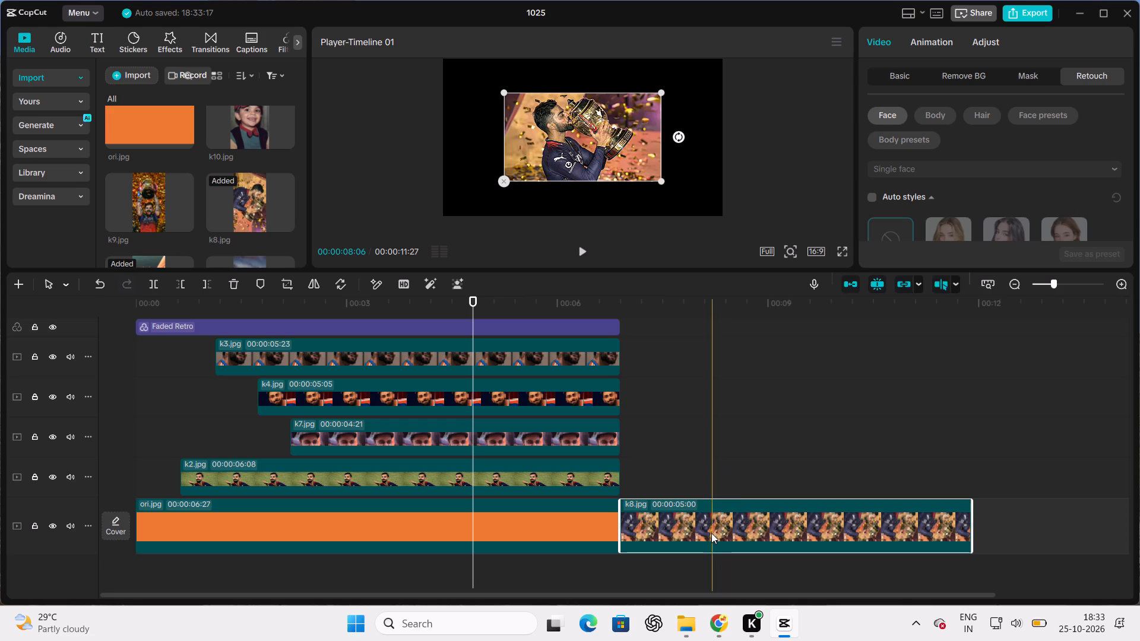
Move the k8.jpg clip onto its own overlay track between k4.jpg and k7.jpg, starting at about 00:00:05:25.
left_click_drag(711, 533, 664, 466)
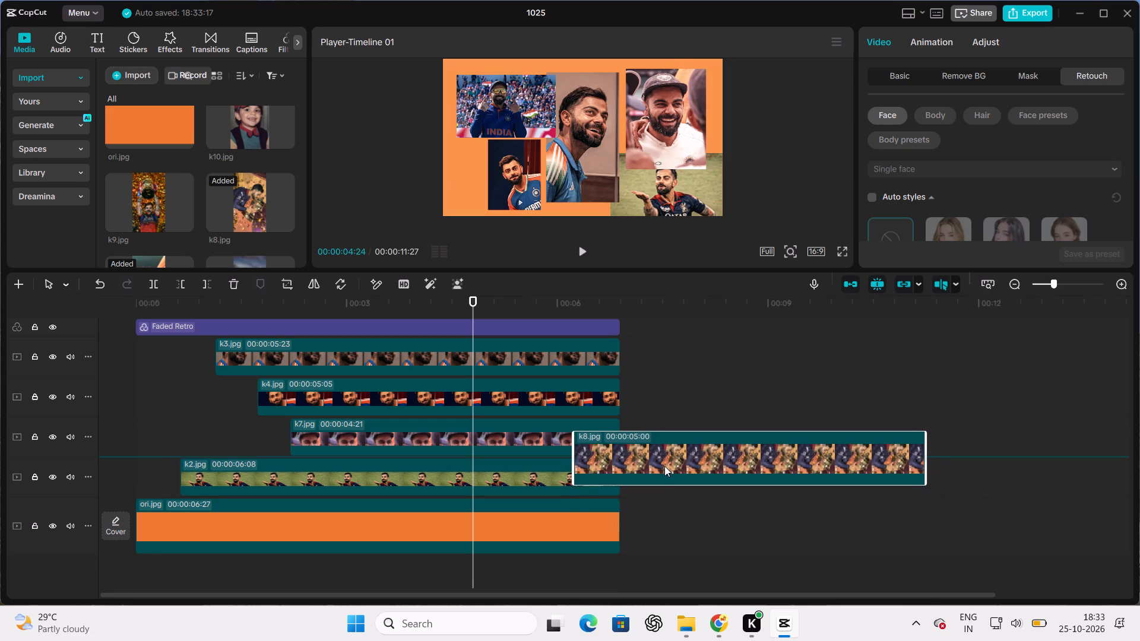
left_click_drag(664, 466, 635, 449)
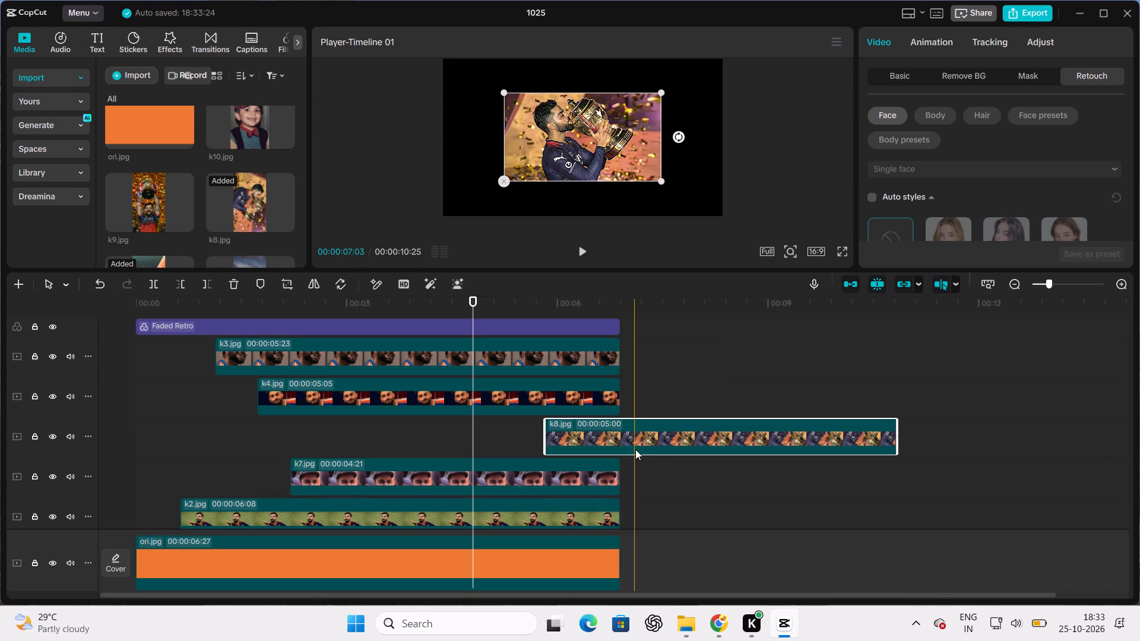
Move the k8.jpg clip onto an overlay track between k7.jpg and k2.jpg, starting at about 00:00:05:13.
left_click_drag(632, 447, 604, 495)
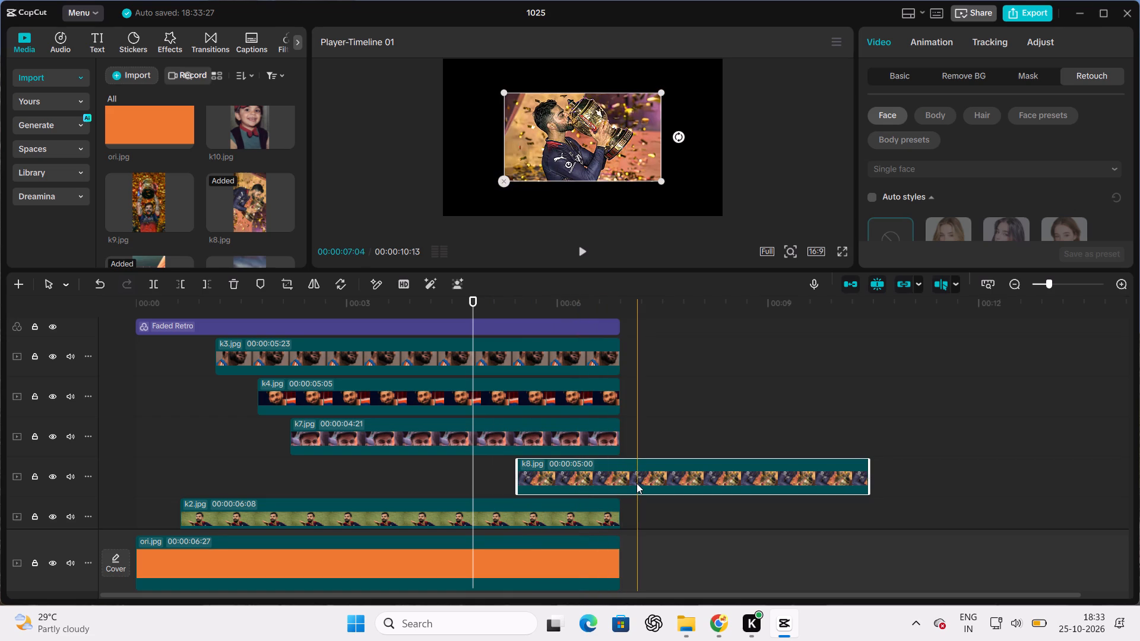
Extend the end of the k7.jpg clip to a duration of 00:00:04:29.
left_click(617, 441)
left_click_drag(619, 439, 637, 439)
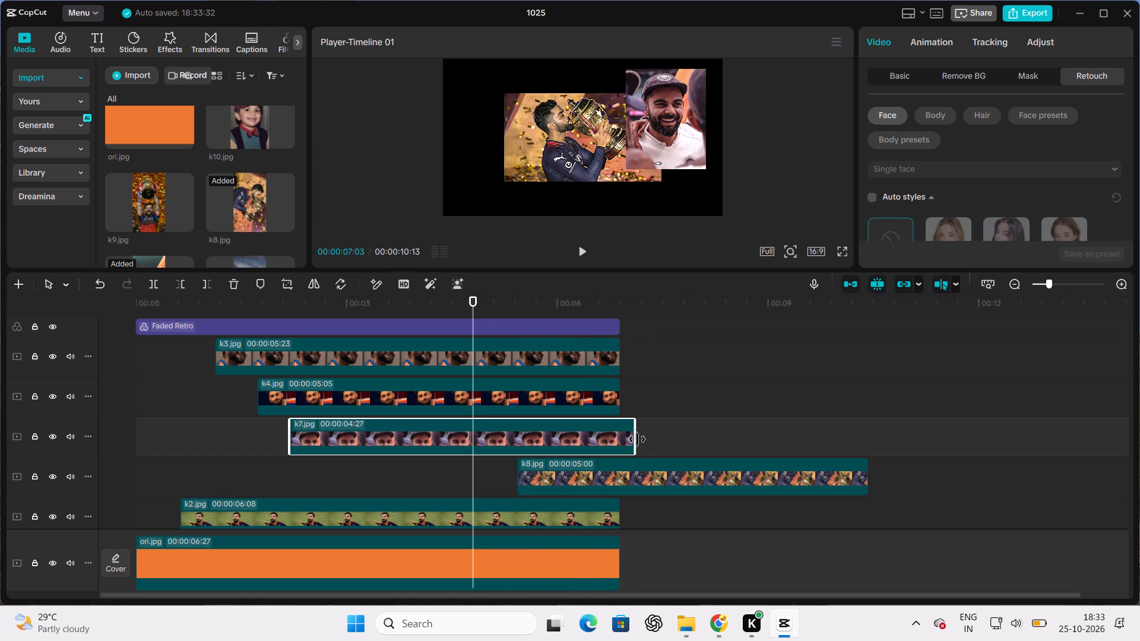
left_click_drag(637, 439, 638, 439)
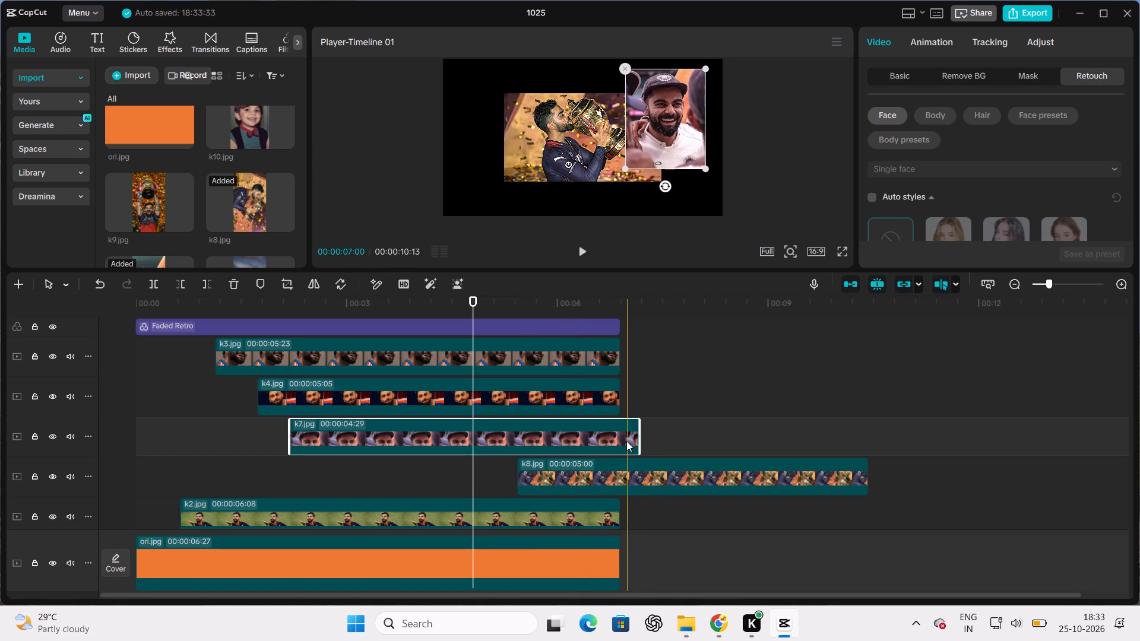
Delete the k8.jpg clip from the timeline.
left_click(615, 478)
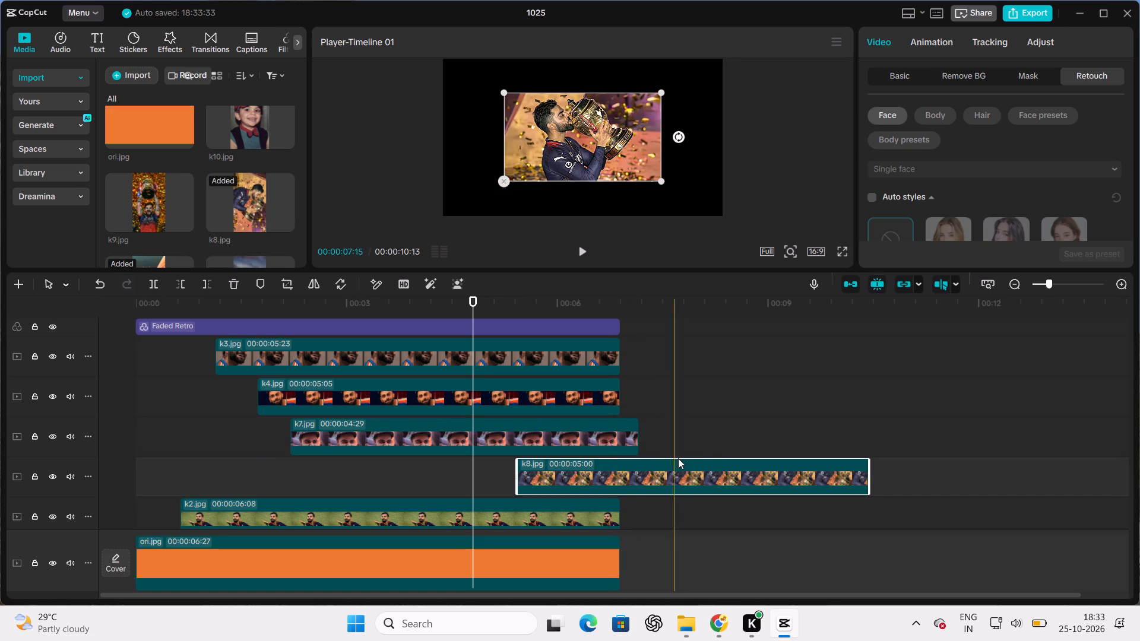
left_click(601, 546)
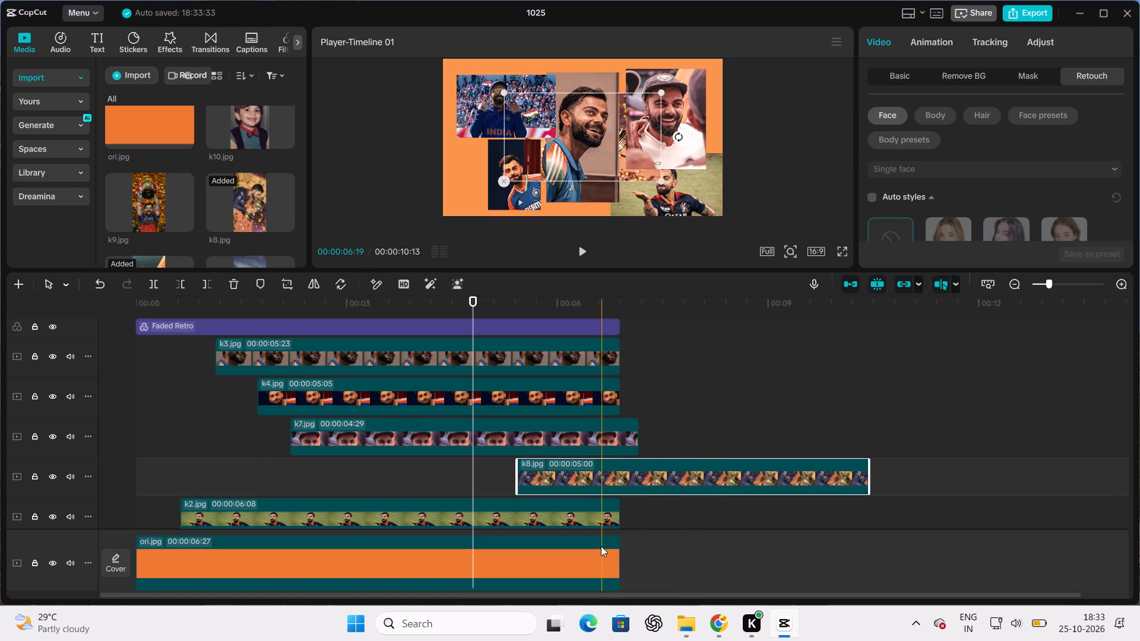
left_click(742, 474)
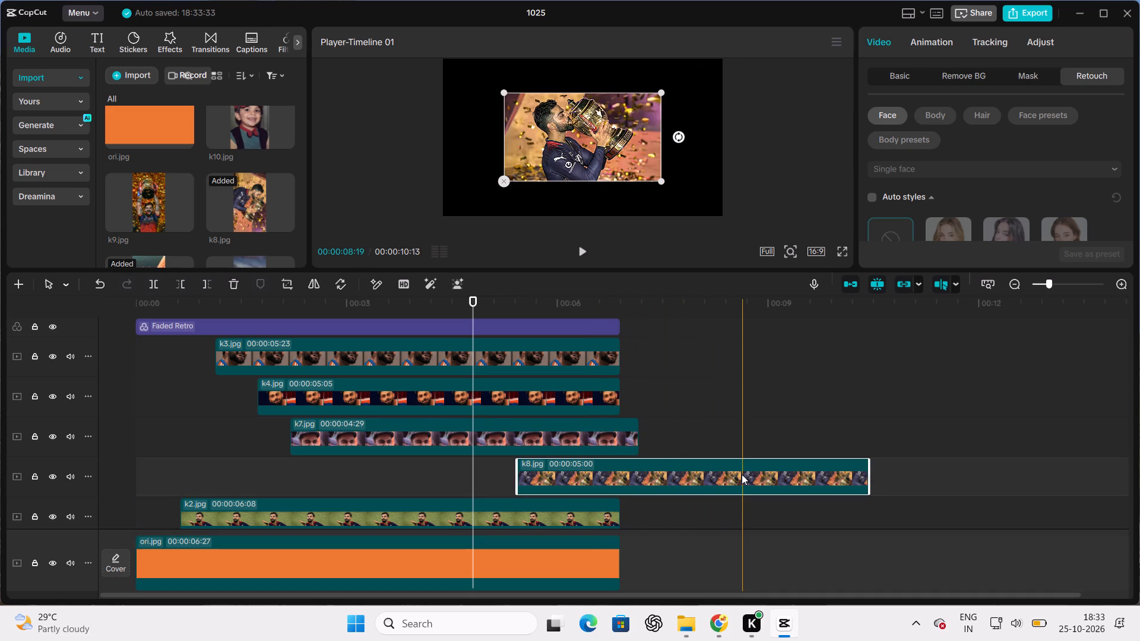
key("Delete")
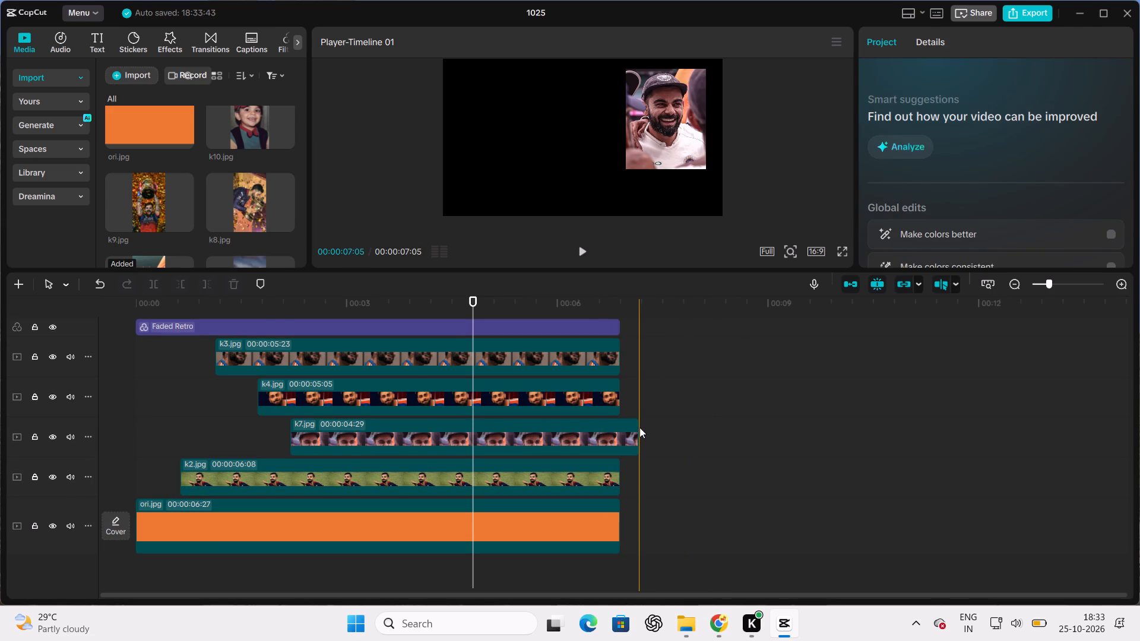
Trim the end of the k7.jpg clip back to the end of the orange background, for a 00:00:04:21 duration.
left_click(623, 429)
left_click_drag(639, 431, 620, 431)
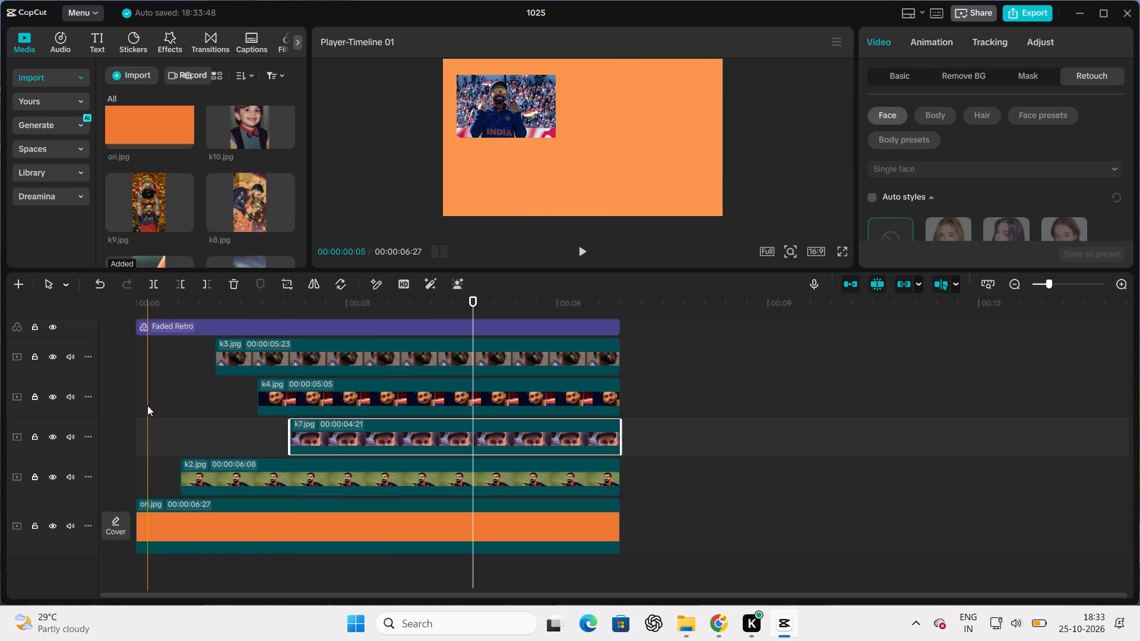
Play back the collage from the start to check how the photos appear.
left_click(134, 379)
key("space")
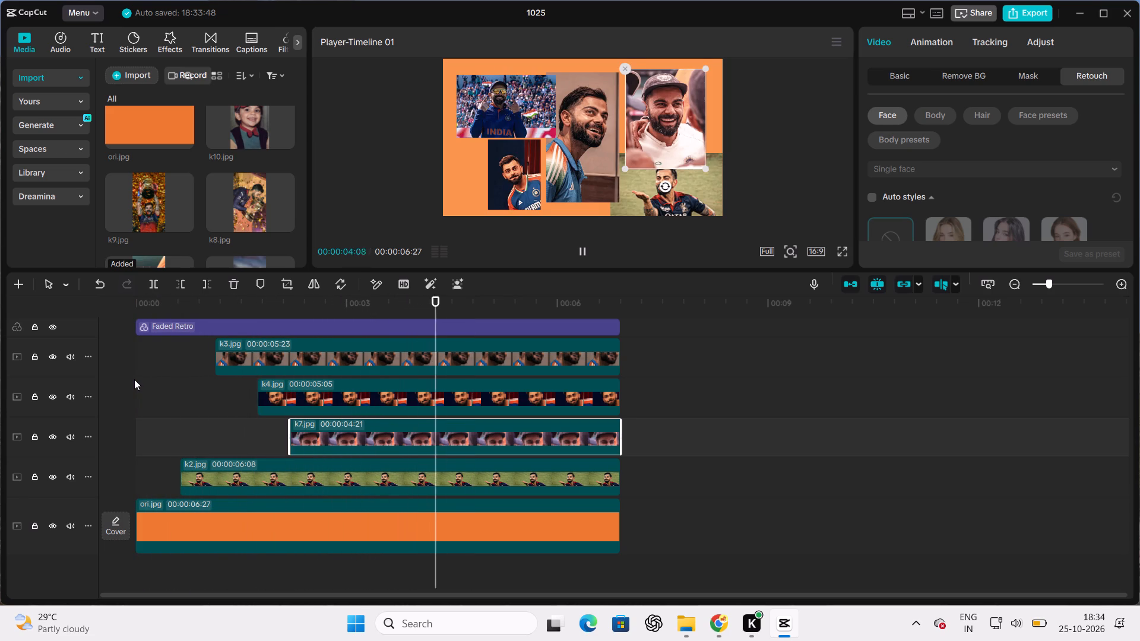
key("space")
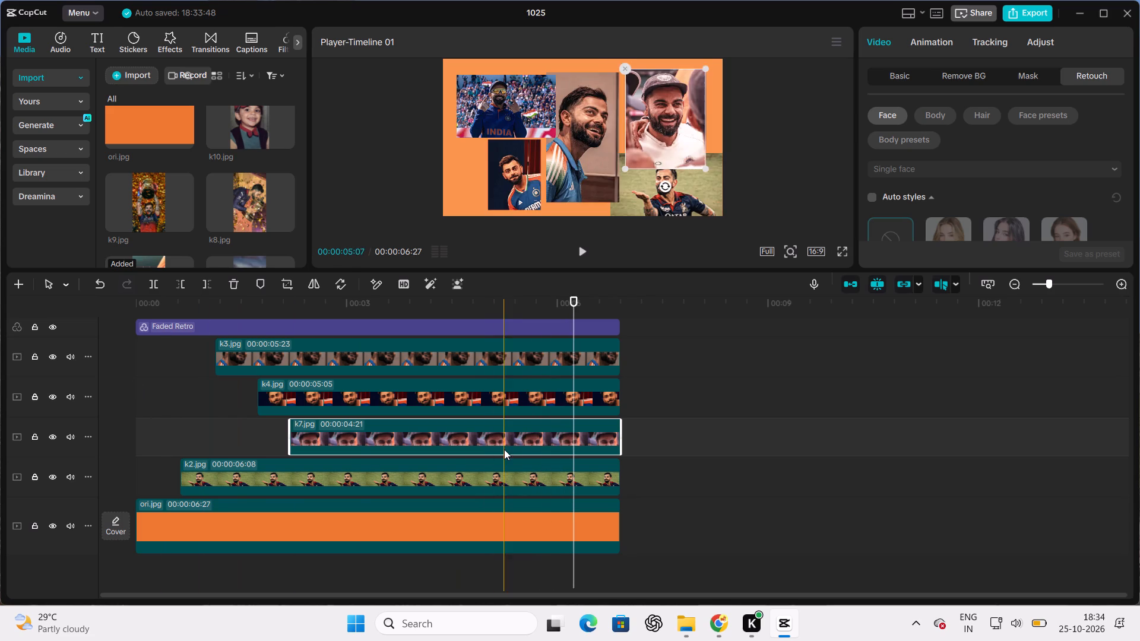
Extend the orange background clip ori.jpg to a duration of 00:00:09:00.
left_click(697, 390)
left_click(600, 529)
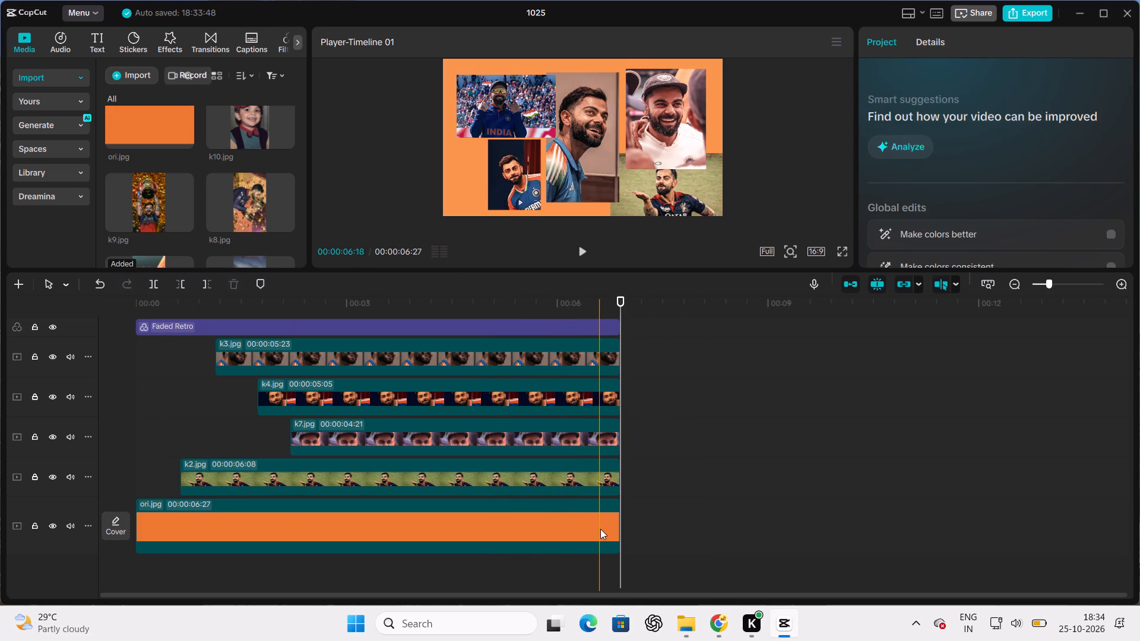
left_click(623, 524)
left_click_drag(623, 524, 670, 528)
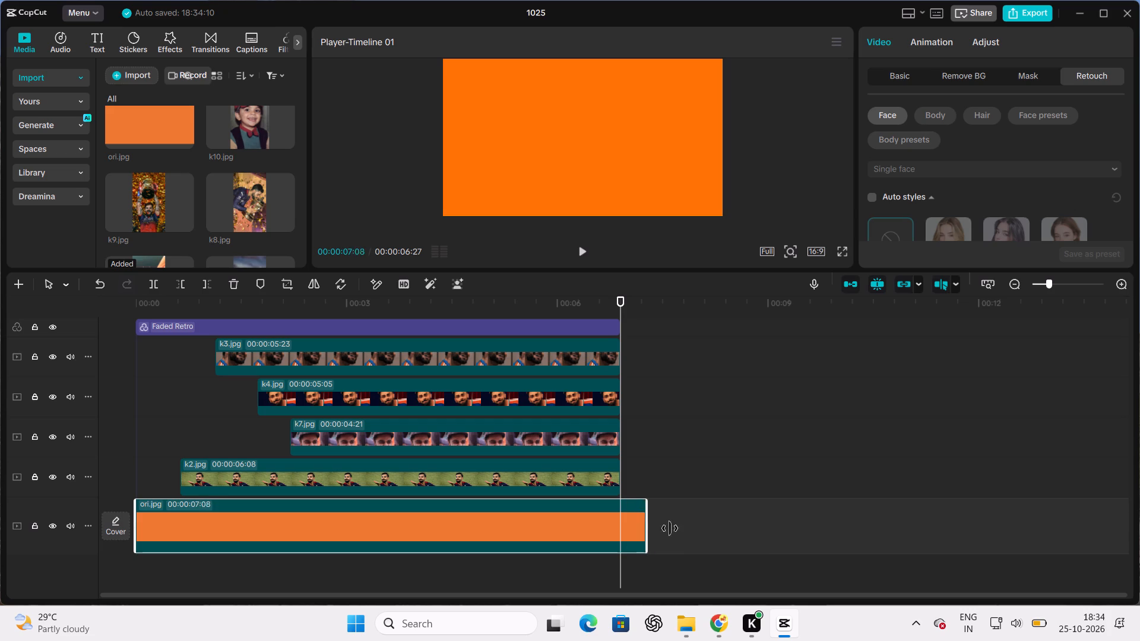
left_click_drag(670, 528, 768, 527)
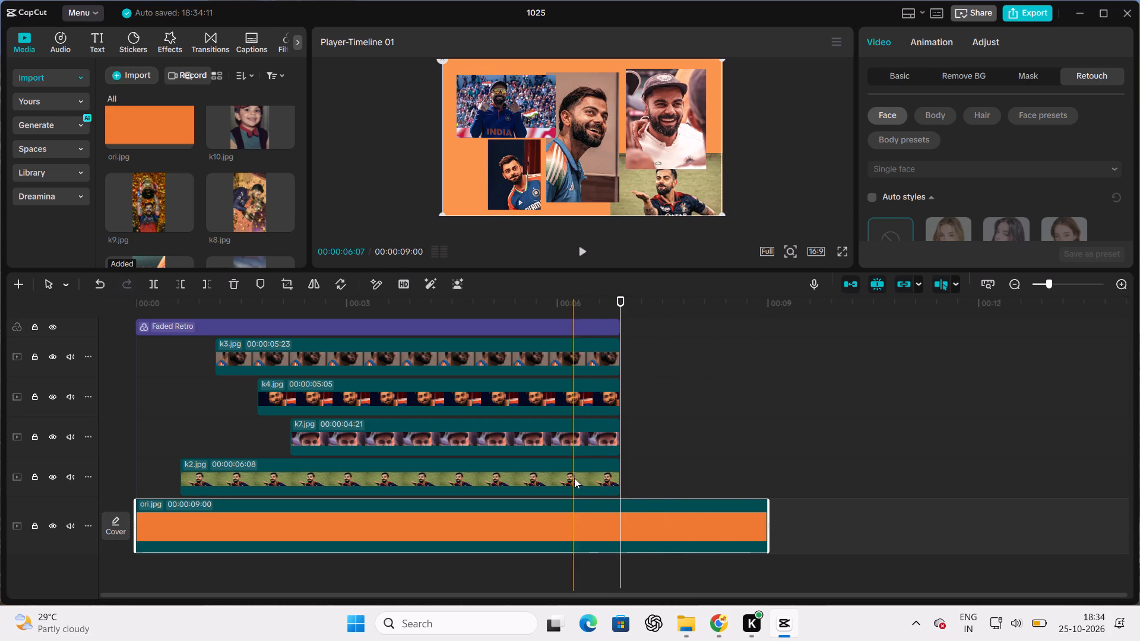
Extend the k2.jpg, k7.jpg, k4.jpg and k3.jpg overlay clips to end with the orange background at 00:00:09:00.
left_click(598, 472)
left_click_drag(622, 473, 765, 481)
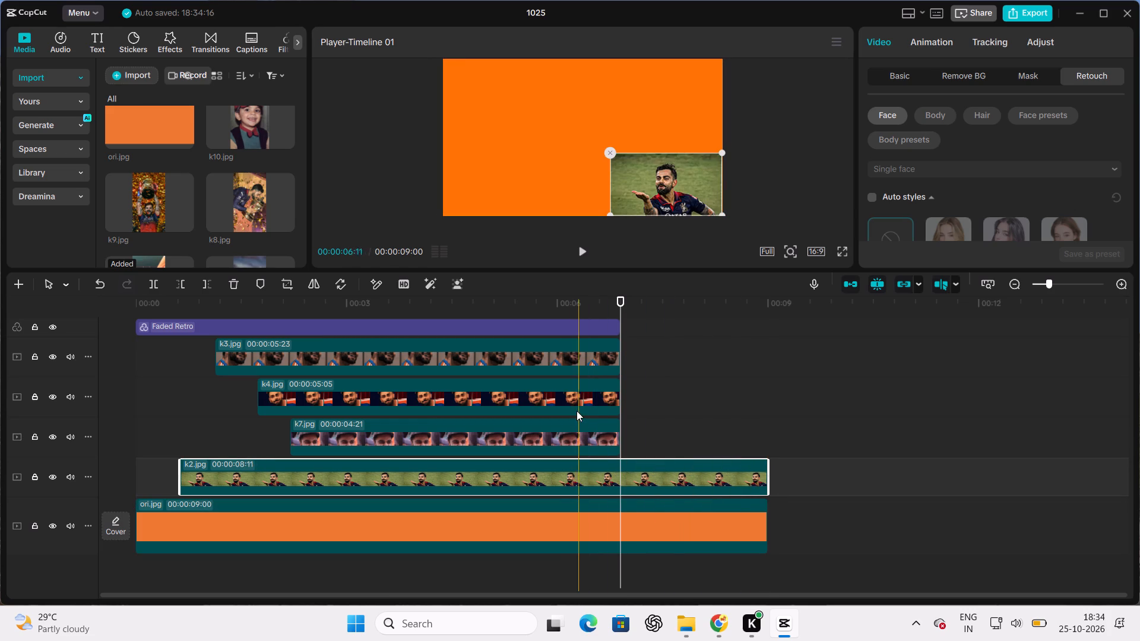
left_click(584, 423)
left_click_drag(617, 431, 763, 440)
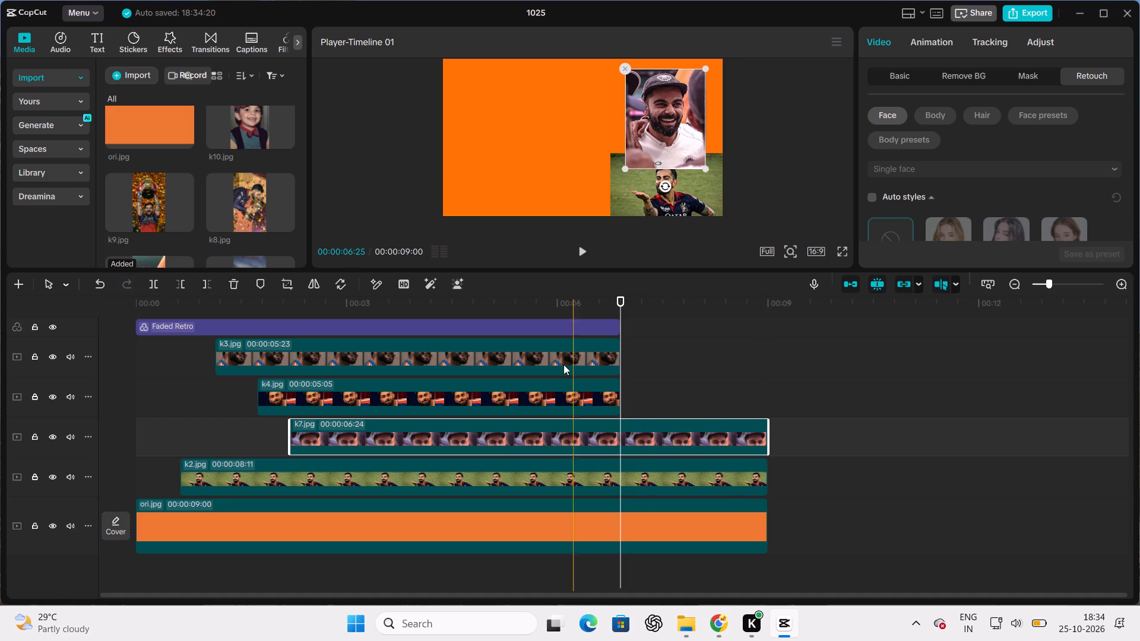
left_click(584, 389)
left_click_drag(621, 399, 651, 402)
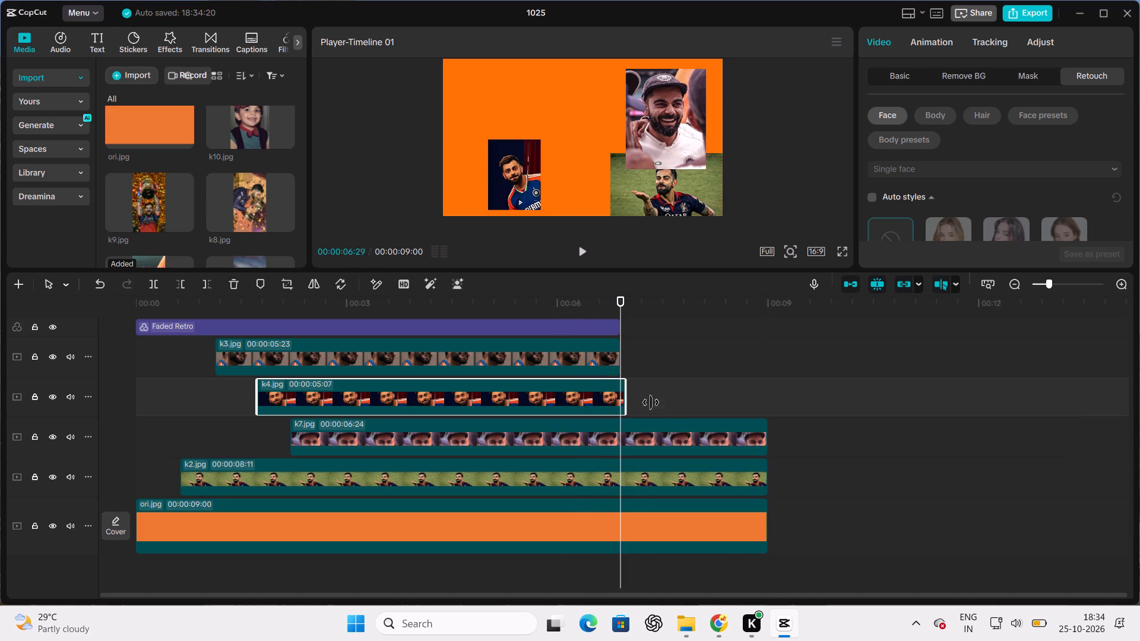
left_click_drag(651, 402, 764, 410)
scroll(659, 388, "up", 1)
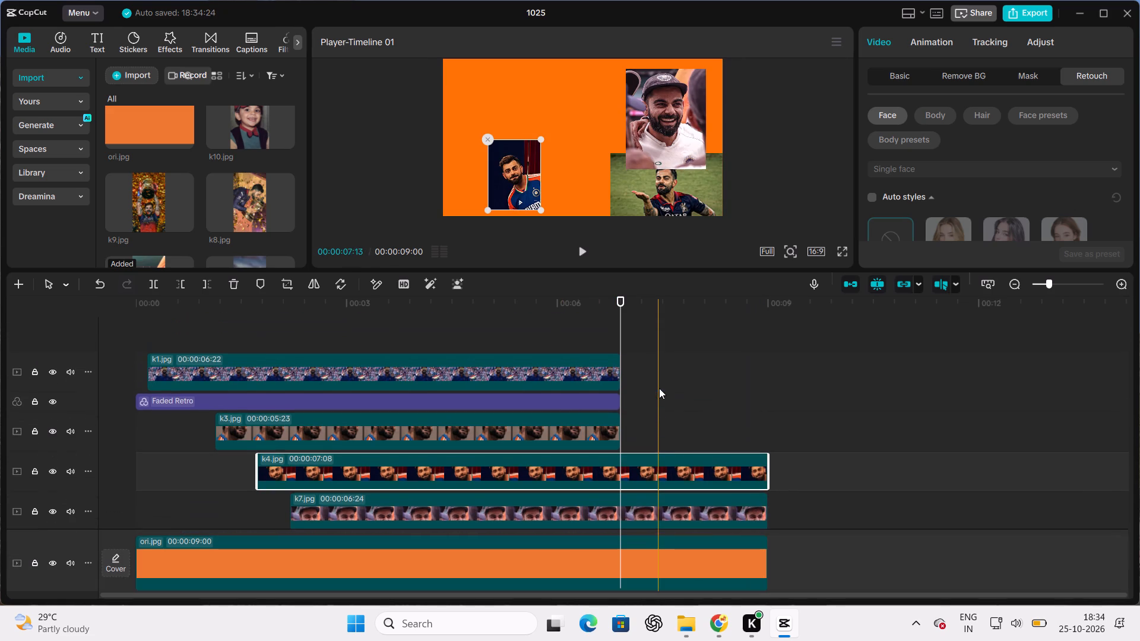
left_click(606, 425)
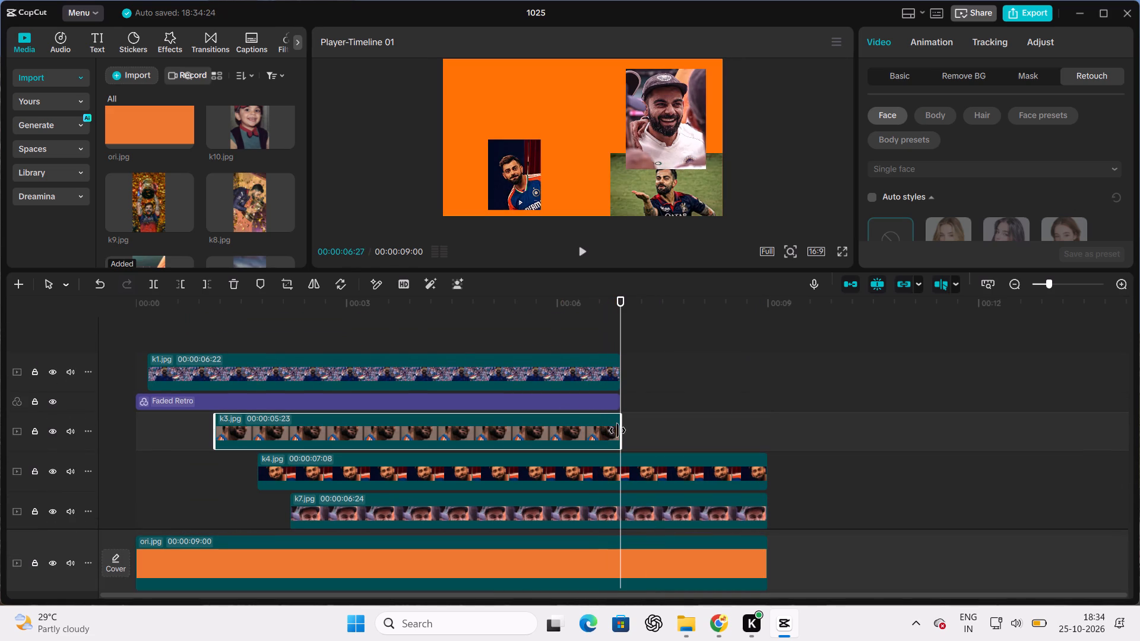
left_click_drag(617, 430, 762, 446)
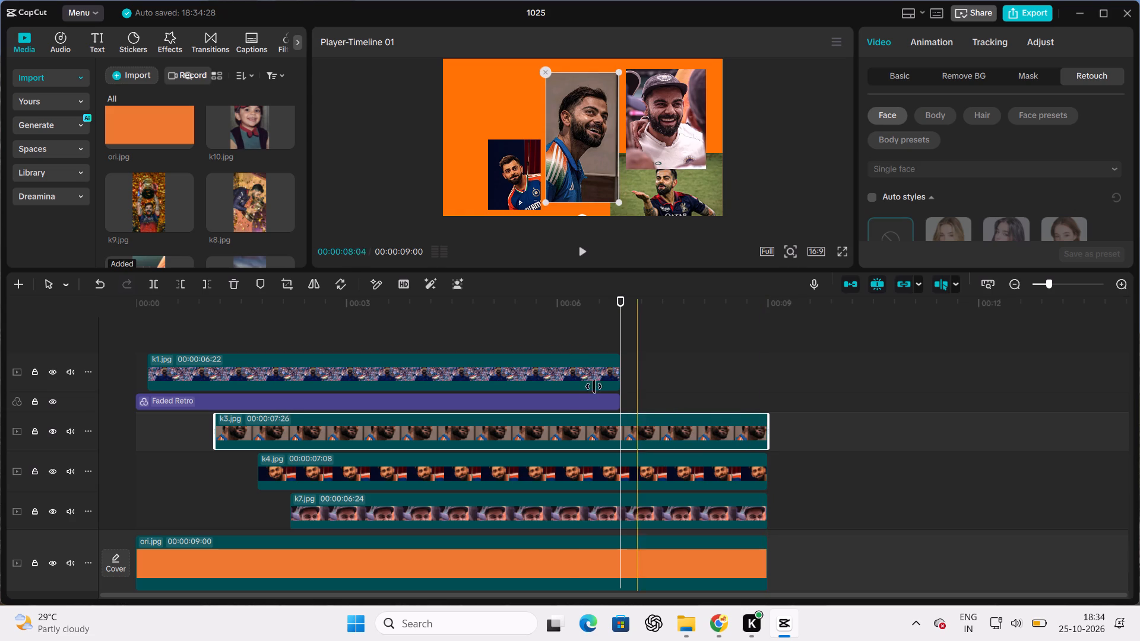
Extend the Faded Retro filter to end with the orange background at 00:00:09:00.
left_click(587, 398)
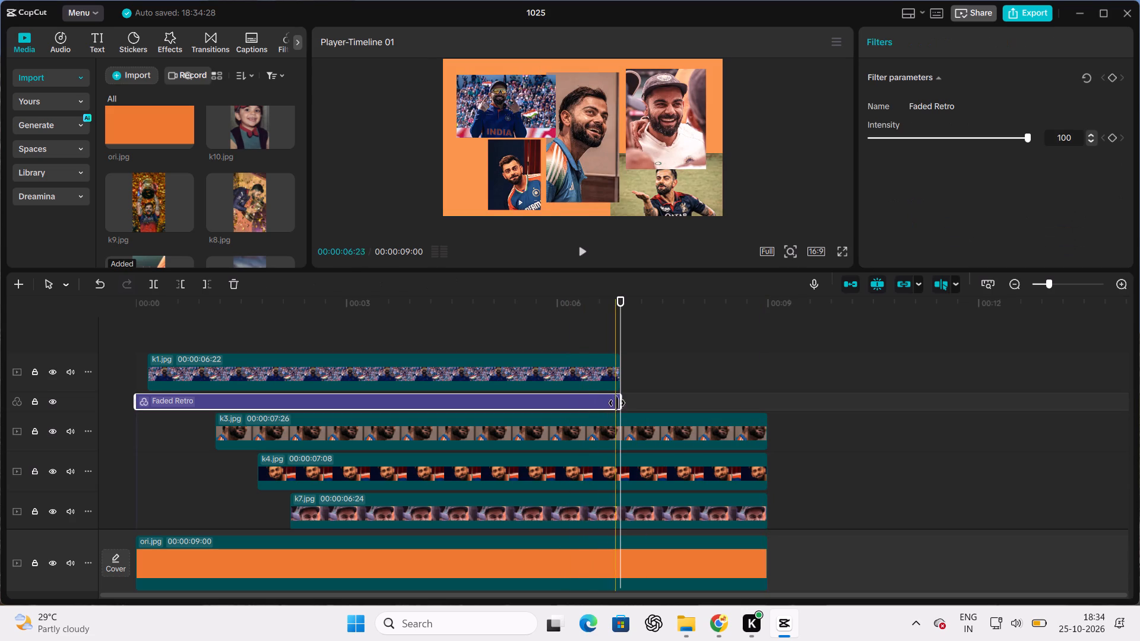
left_click_drag(620, 402, 762, 405)
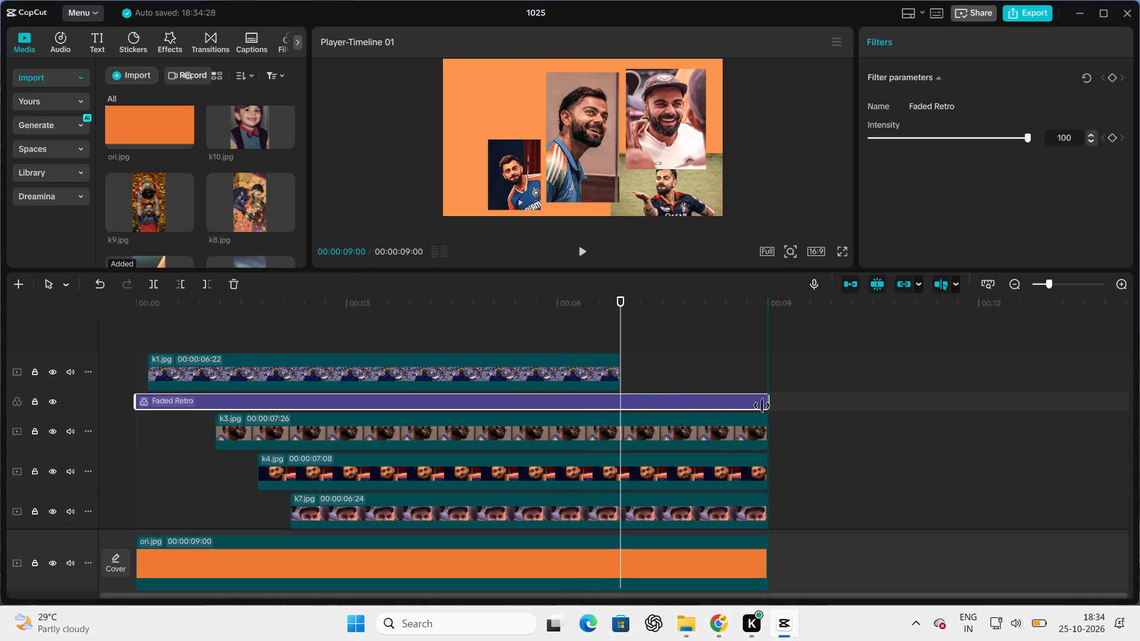
Extend the k1.jpg clip to end at 00:00:09:00, for a duration of 00:00:08:25.
left_click(591, 364)
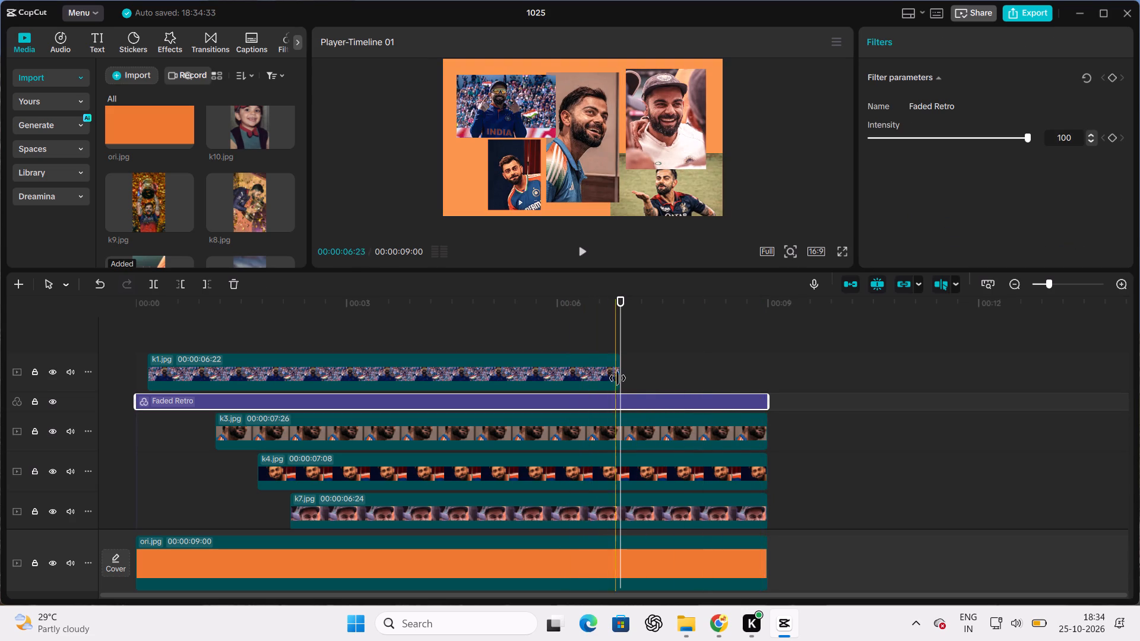
left_click(605, 373)
left_click_drag(619, 373, 764, 374)
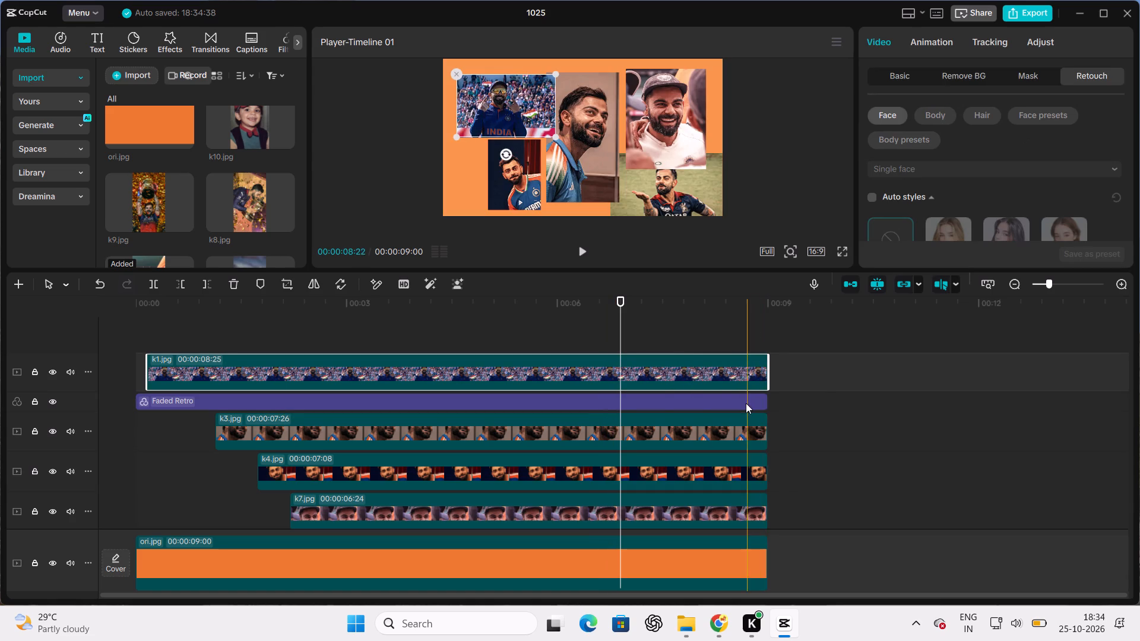
left_click(839, 381)
Look over all the timeline tracks to check that the clips and the filter end together.
scroll(839, 381, "up", 2)
scroll(839, 381, "down", 3)
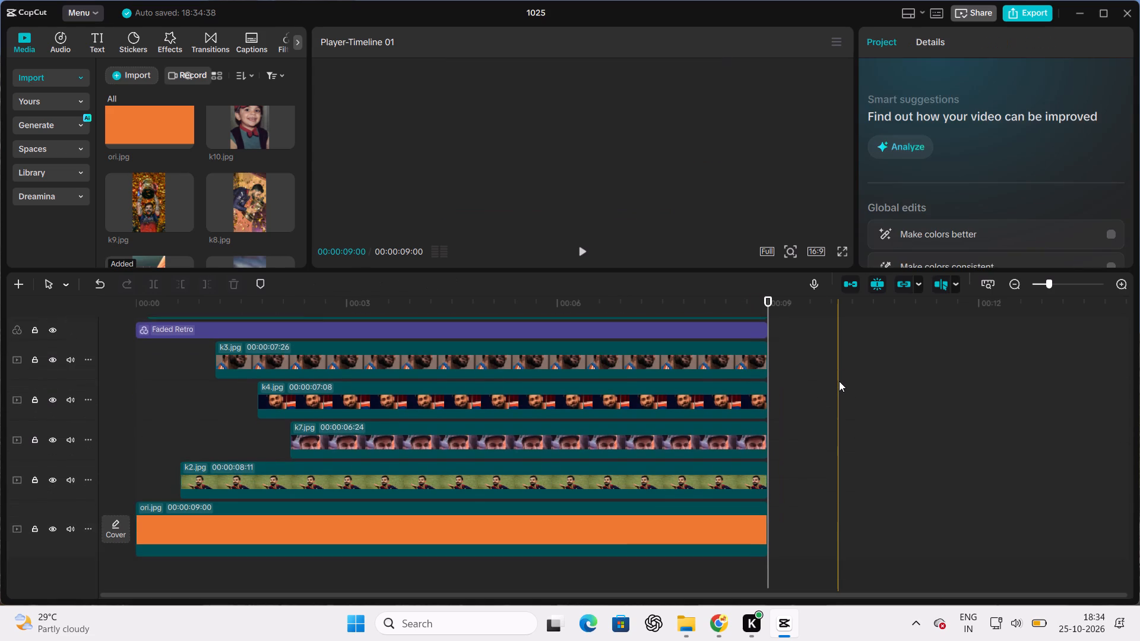
scroll(839, 381, "down", 1)
scroll(839, 381, "up", 2)
scroll(839, 381, "down", 2)
scroll(839, 381, "up", 2)
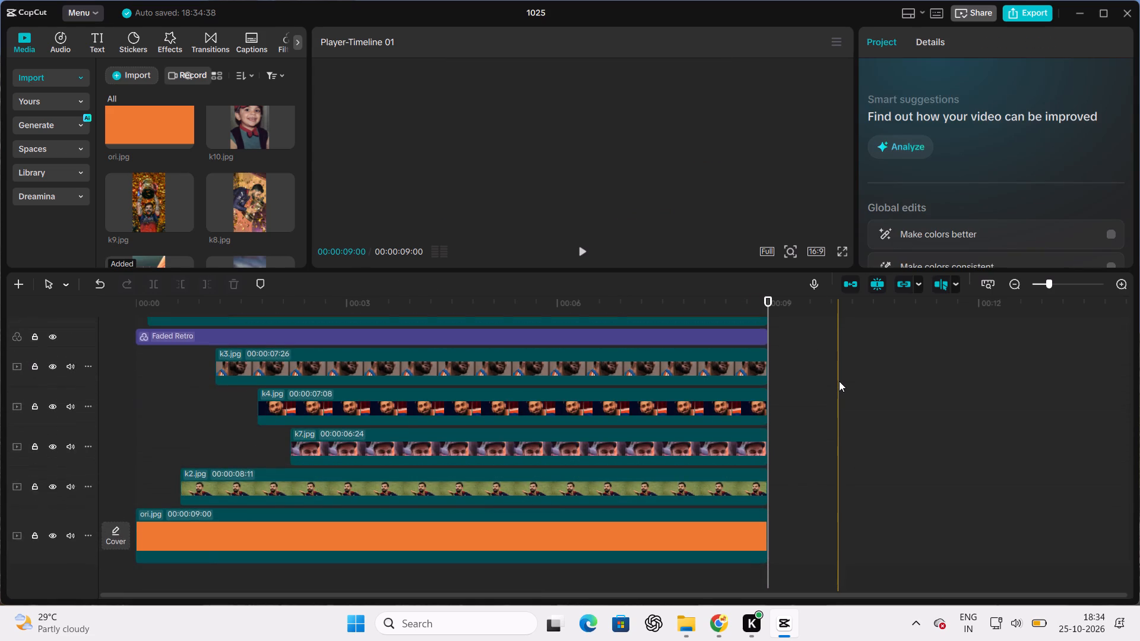
scroll(839, 381, "right", 1)
scroll(839, 381, "up", 3)
scroll(839, 381, "down", 1)
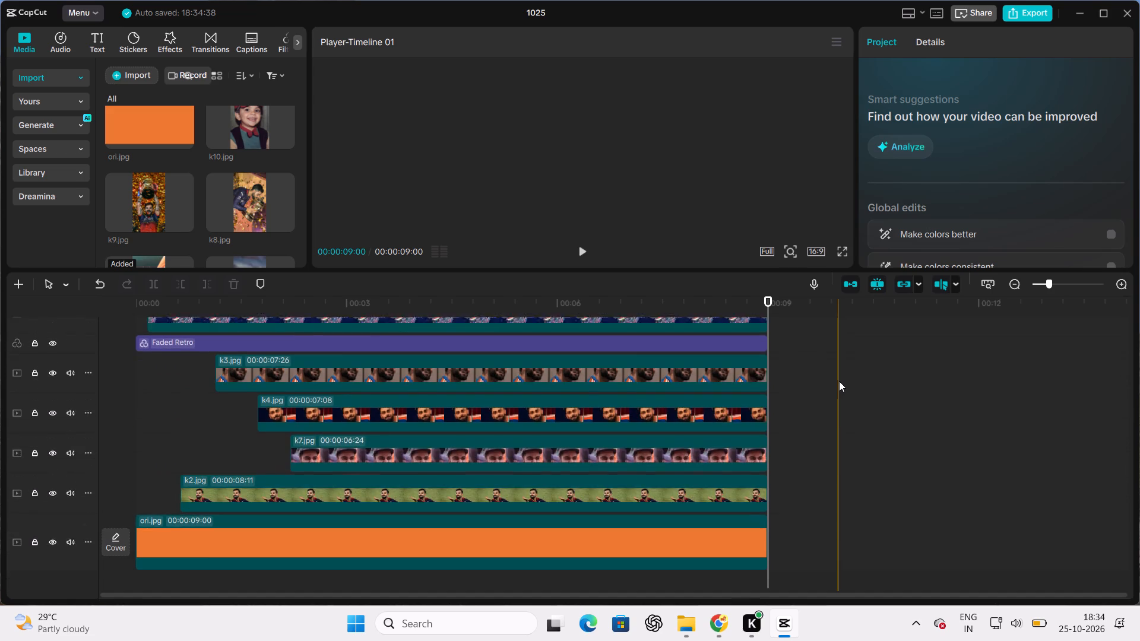
scroll(839, 381, "down", 2)
scroll(839, 381, "up", 5)
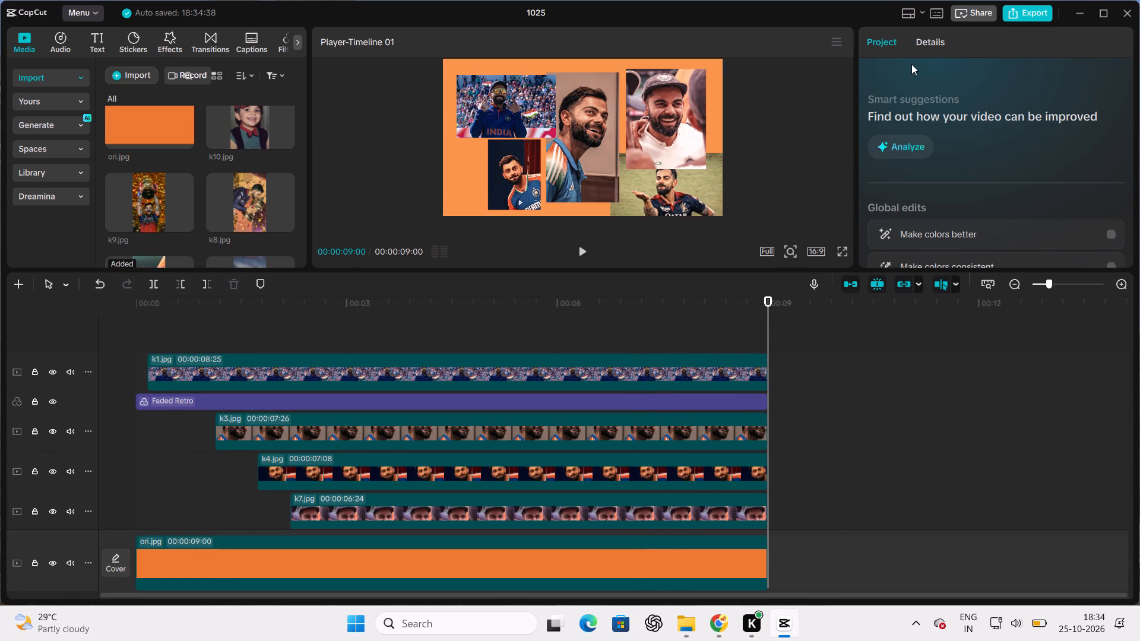
Open the export settings for the 1025 project.
left_click(1046, 14)
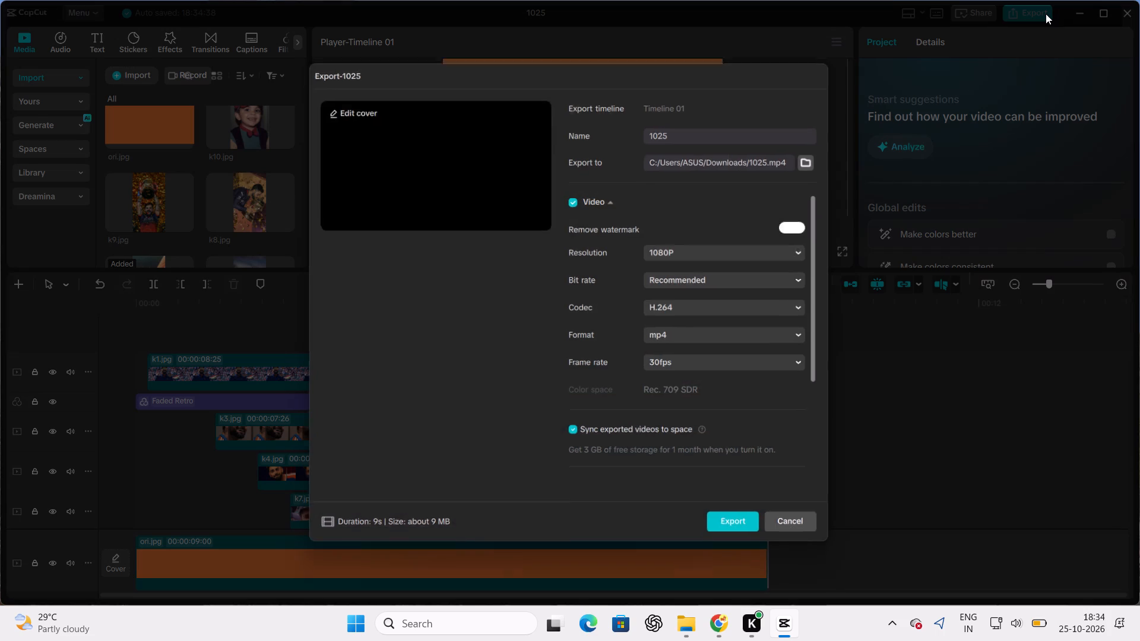